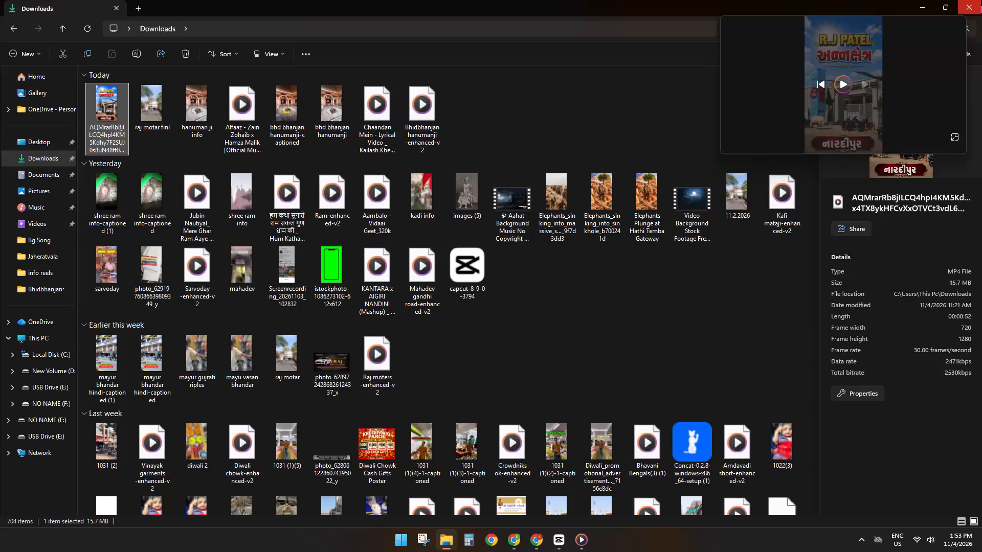
{"action": "key", "text": "Return"}
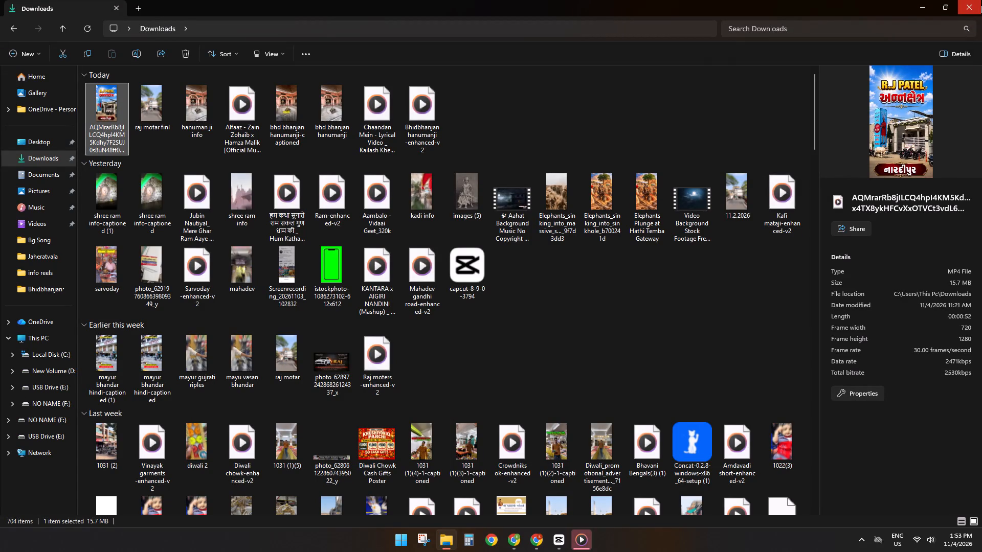
{"action": "left_click", "coordinate": [981, 0]}
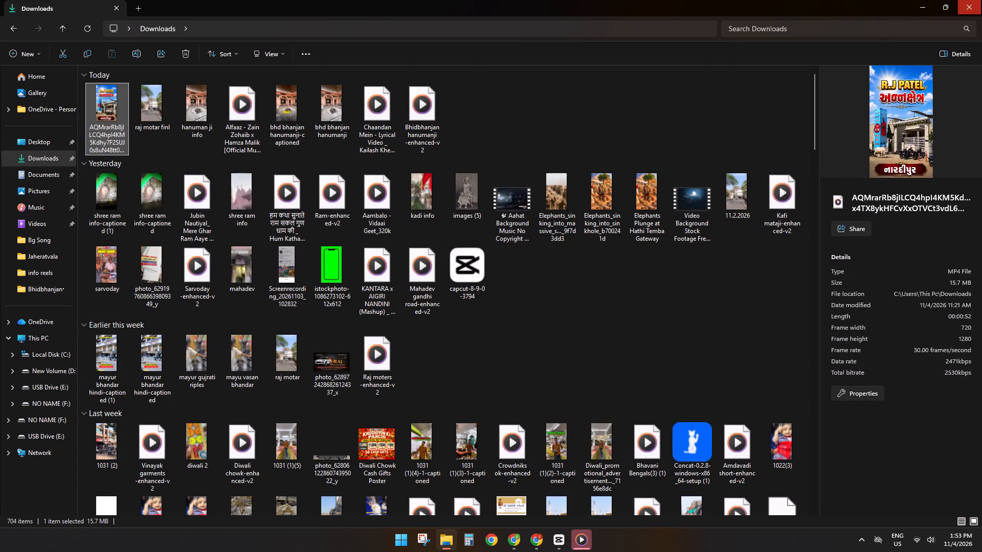
{"action": "left_click", "coordinate": [981, 0]}
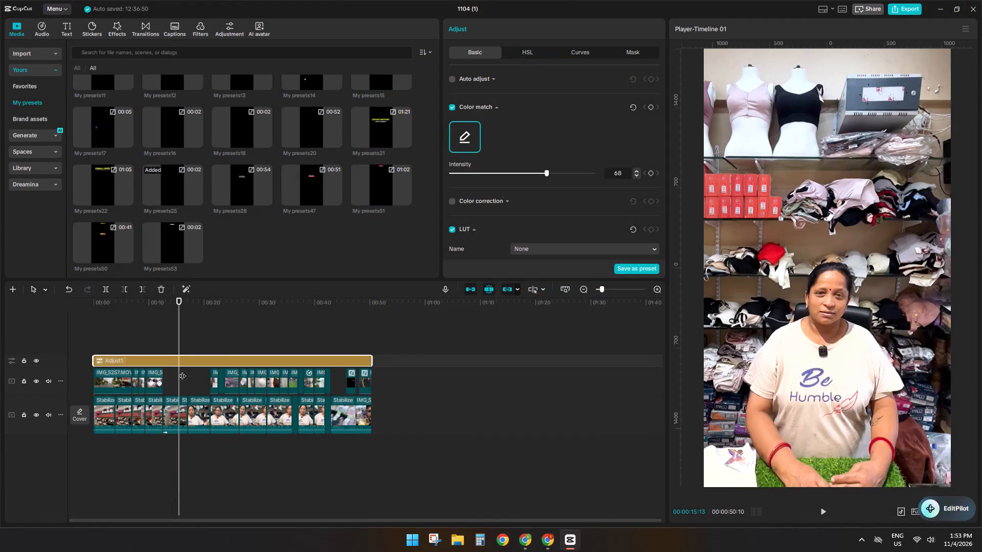
Deselect the adjustment layer and return the playhead to the start of the 1104 (1) timeline for review.
{"action": "left_click", "coordinate": [242, 338]}
{"action": "left_click_drag", "start_coordinate": [242, 338], "coordinate": [0, 353]}
{"action": "scroll", "coordinate": [237, 440], "scroll_direction": "up", "scroll_amount": 1, "text": "ctrl"}
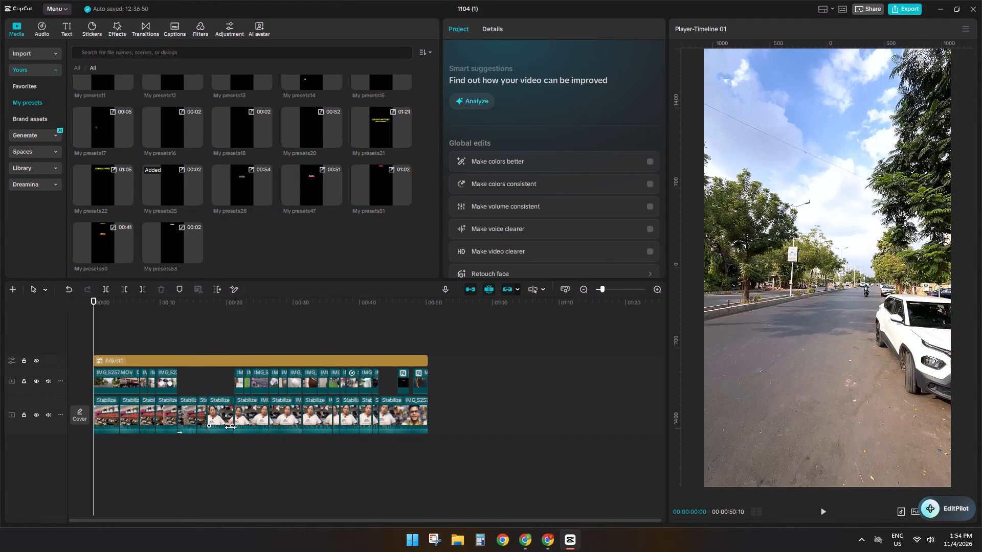
{"action": "scroll", "coordinate": [228, 419], "scroll_direction": "up", "scroll_amount": 5, "text": "ctrl"}
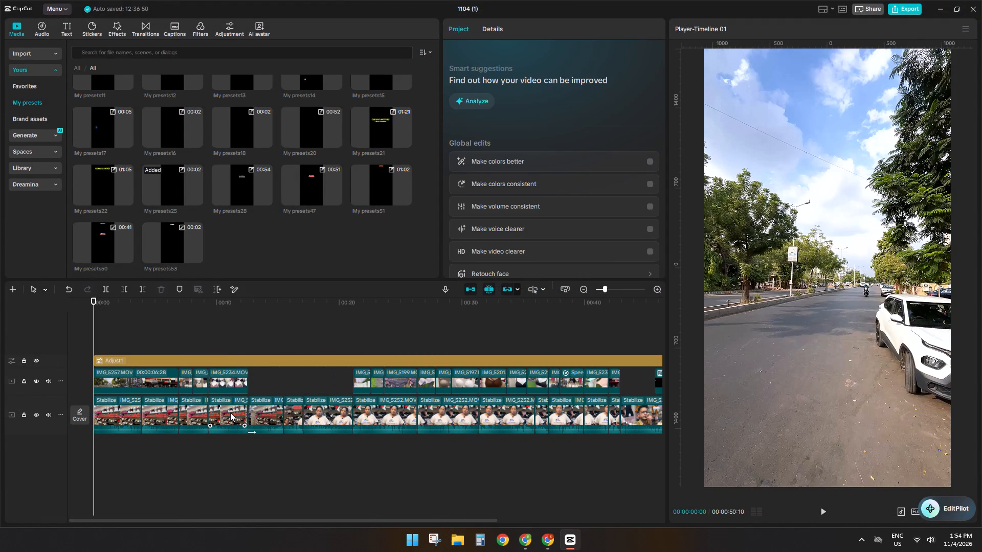
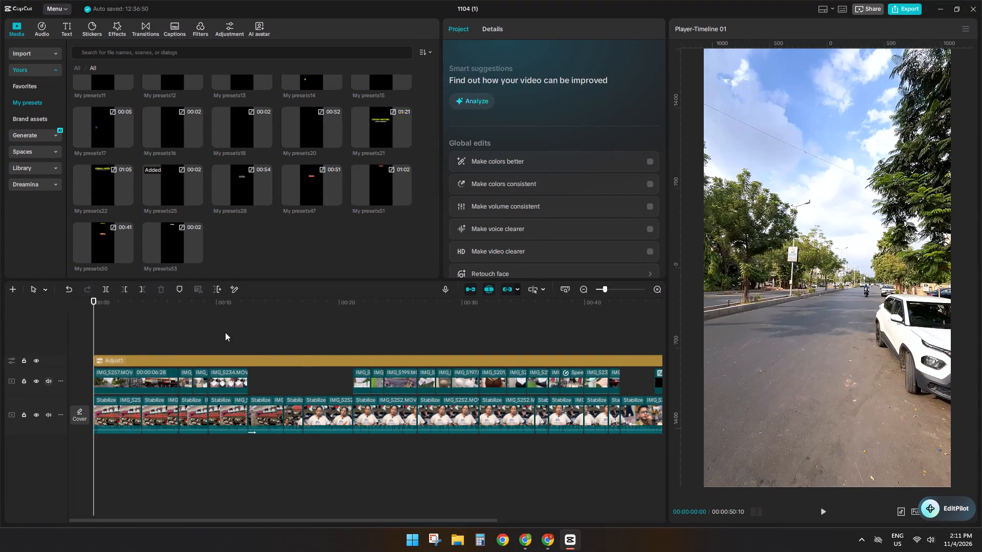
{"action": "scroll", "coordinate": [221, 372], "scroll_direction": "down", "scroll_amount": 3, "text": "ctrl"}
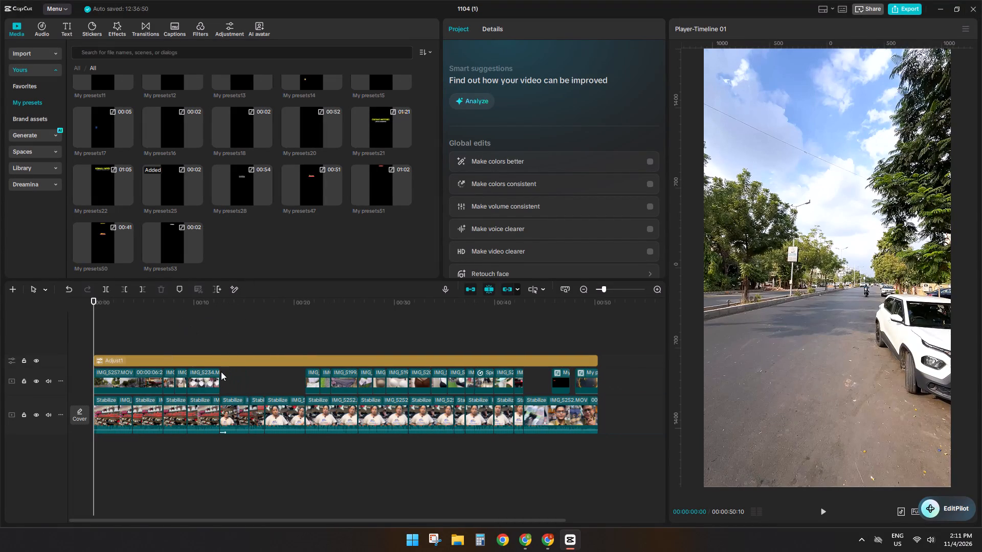
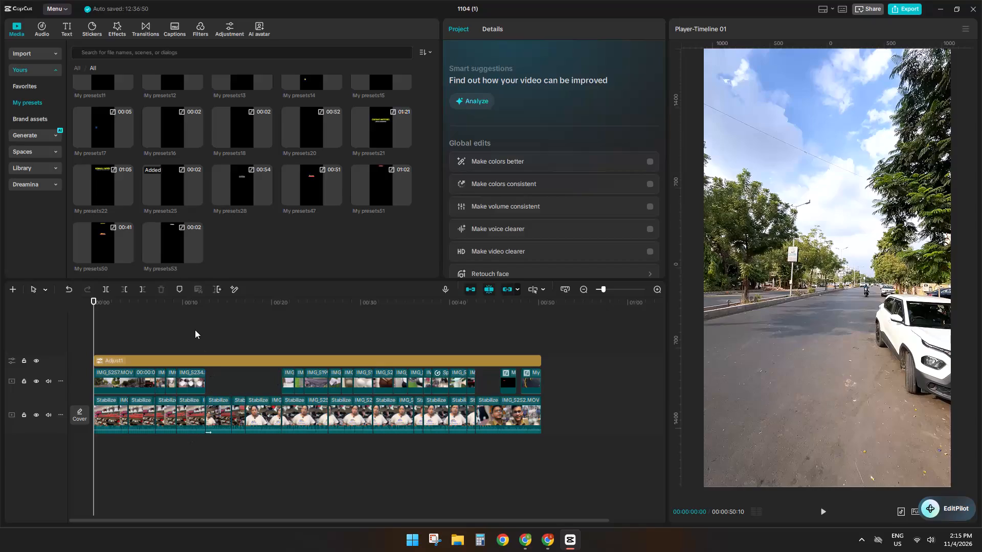
Apply the Zoom 1 In animation to the opening overlay clip IMG_5257.MOV.
{"action": "left_click", "coordinate": [189, 328]}
{"action": "left_click_drag", "start_coordinate": [189, 328], "coordinate": [181, 328]}
{"action": "left_click_drag", "start_coordinate": [175, 330], "coordinate": [165, 335]}
{"action": "left_click_drag", "start_coordinate": [123, 333], "coordinate": [116, 332]}
{"action": "left_click", "coordinate": [101, 332]}
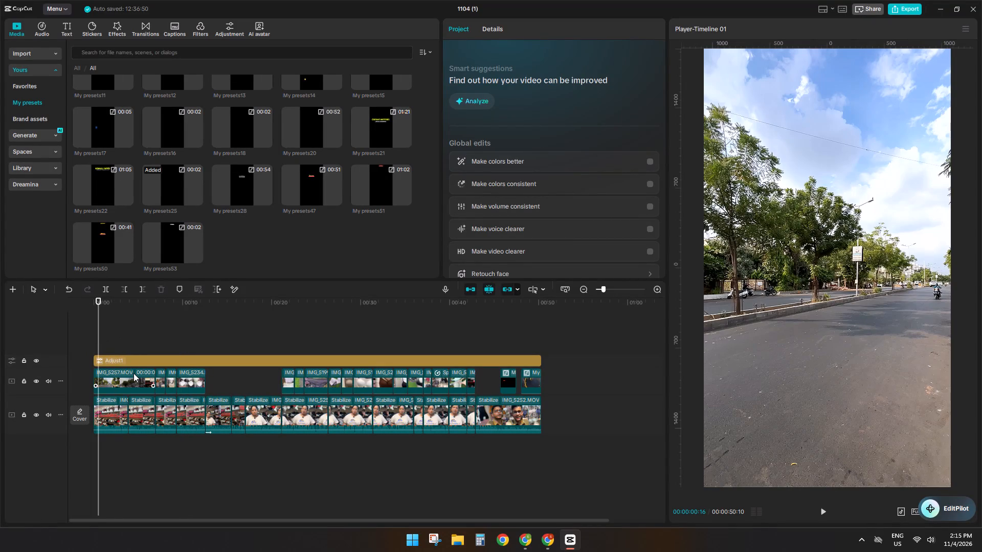
{"action": "left_click", "coordinate": [133, 373]}
{"action": "left_click", "coordinate": [556, 34]}
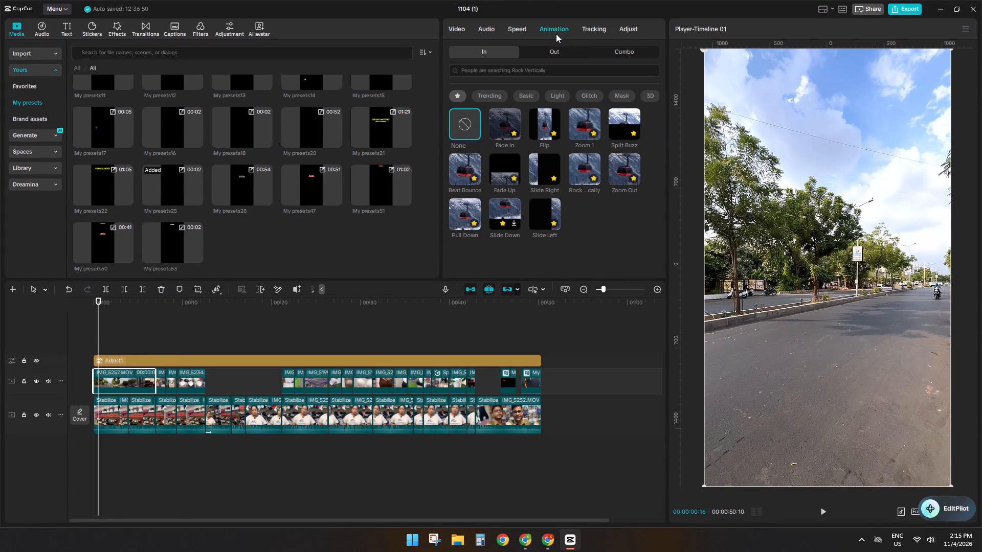
{"action": "left_click", "coordinate": [585, 124]}
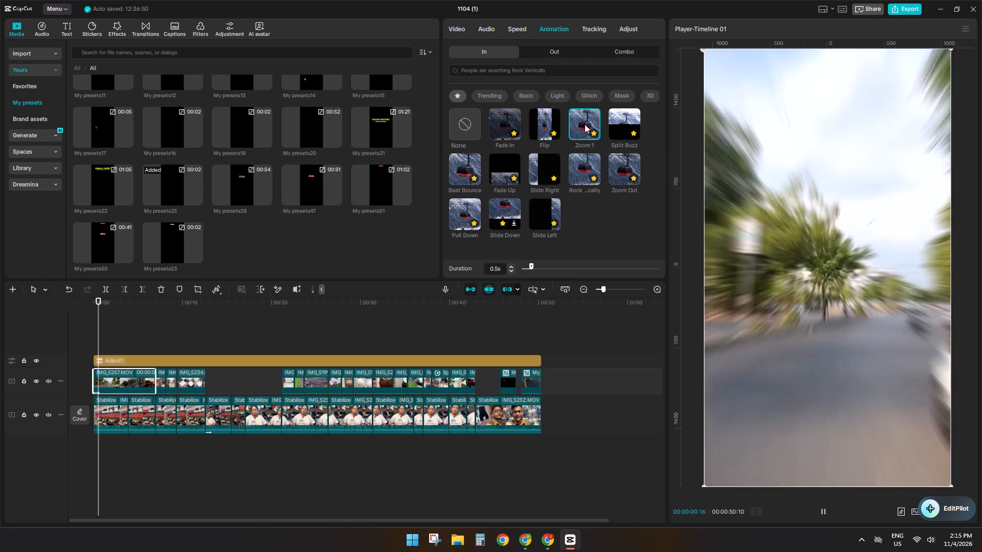
{"action": "key", "text": "space"}
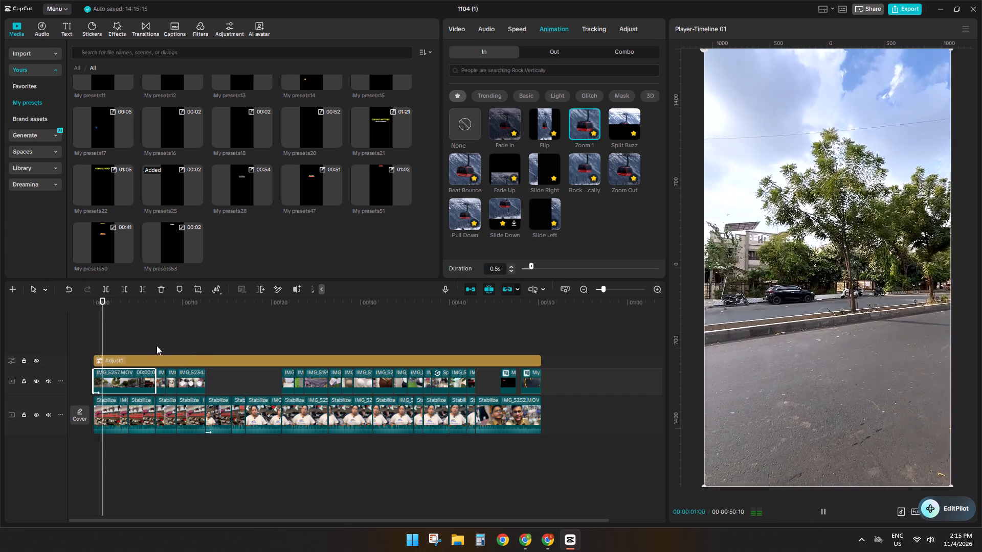
Add favourite Mix transitions at the three cuts in the first overlay clip group, allowing duplicate frames for short clips.
{"action": "left_click", "coordinate": [148, 339]}
{"action": "left_click", "coordinate": [143, 29]}
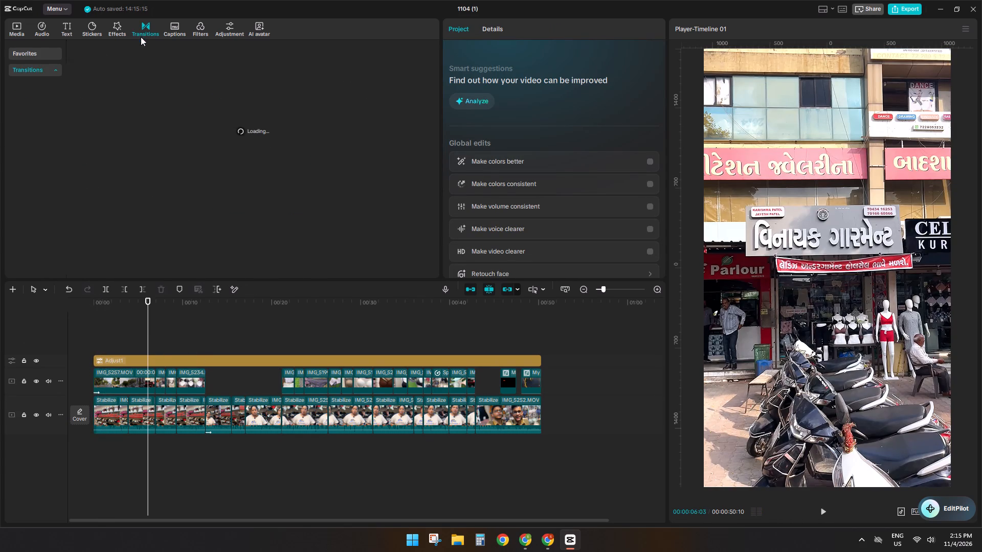
{"action": "left_click", "coordinate": [41, 54]}
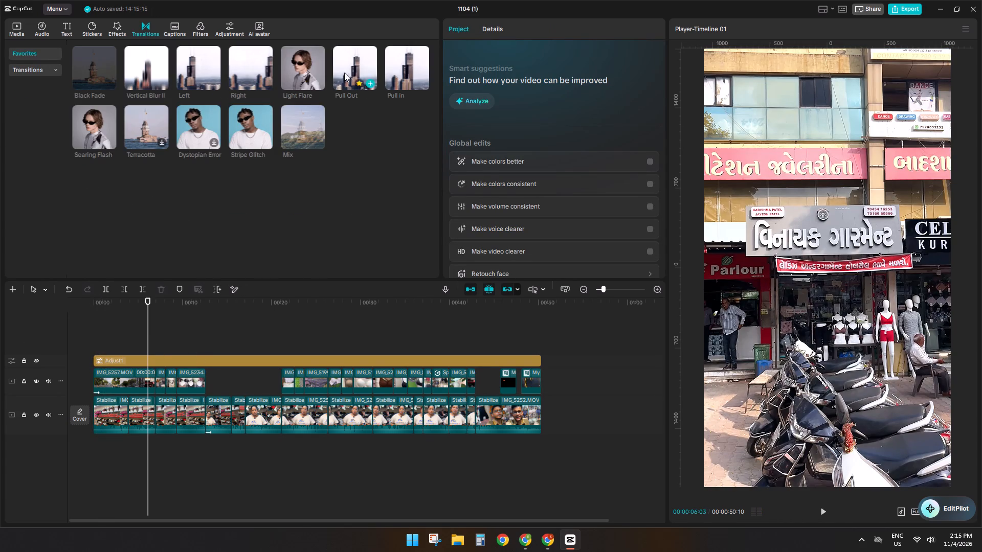
{"action": "left_click_drag", "start_coordinate": [296, 119], "coordinate": [163, 379]}
{"action": "left_click", "coordinate": [163, 379]}
{"action": "left_click_drag", "start_coordinate": [159, 380], "coordinate": [153, 382]}
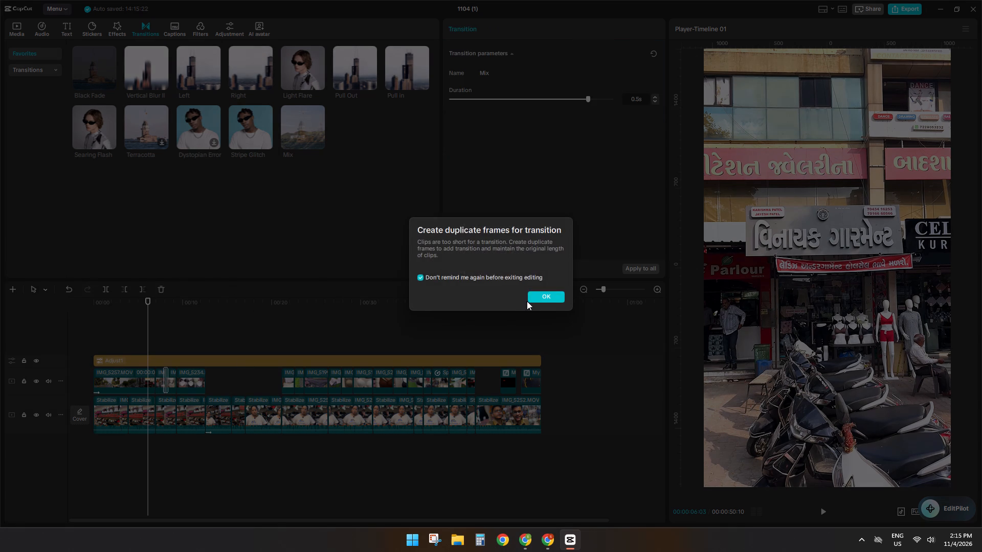
{"action": "left_click", "coordinate": [528, 301]}
{"action": "left_click_drag", "start_coordinate": [308, 130], "coordinate": [187, 349]}
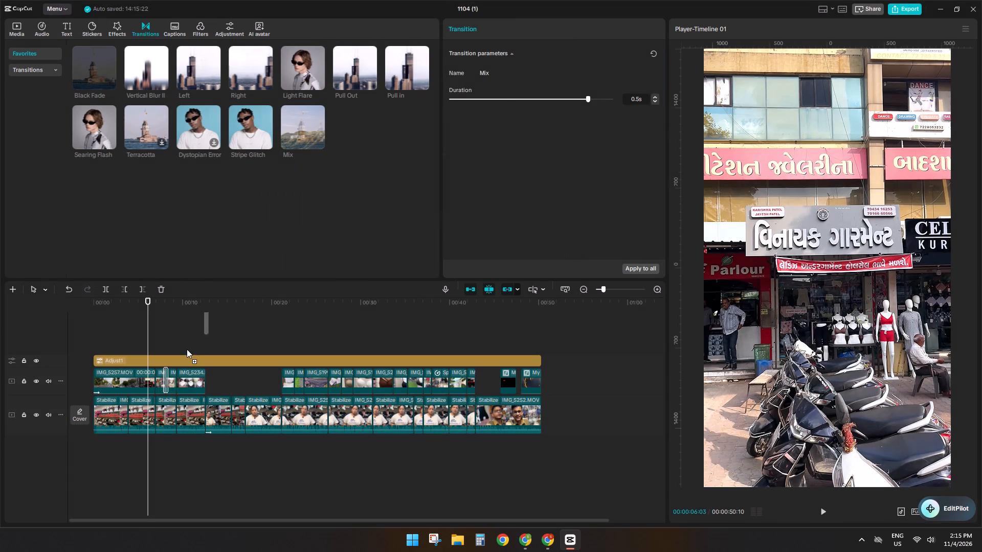
{"action": "left_click_drag", "start_coordinate": [187, 349], "coordinate": [174, 379]}
{"action": "left_click_drag", "start_coordinate": [315, 122], "coordinate": [154, 383]}
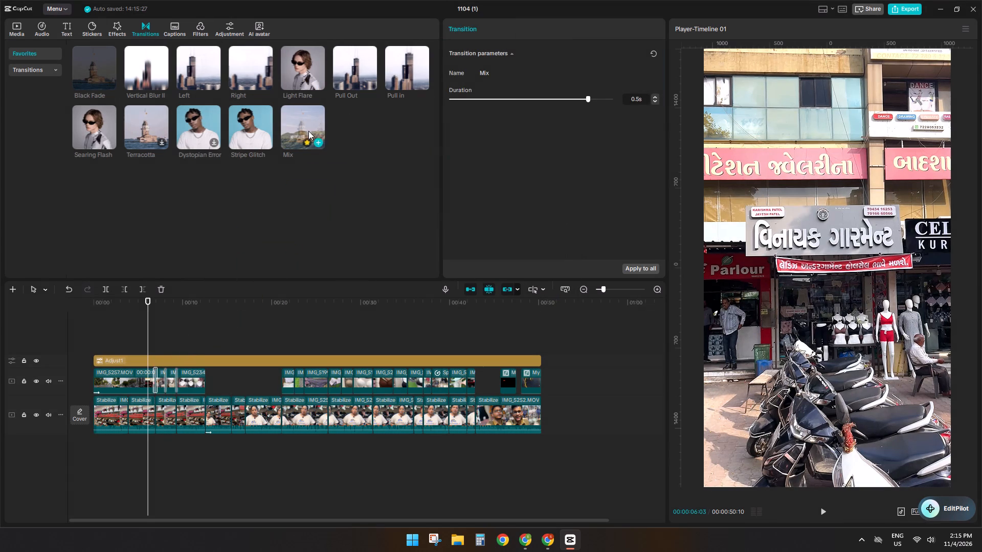
Add 0.5 s Mix transitions at the first two cuts of the second overlay clip group.
{"action": "left_click_drag", "start_coordinate": [308, 130], "coordinate": [296, 387]}
{"action": "left_click_drag", "start_coordinate": [302, 120], "coordinate": [306, 367]}
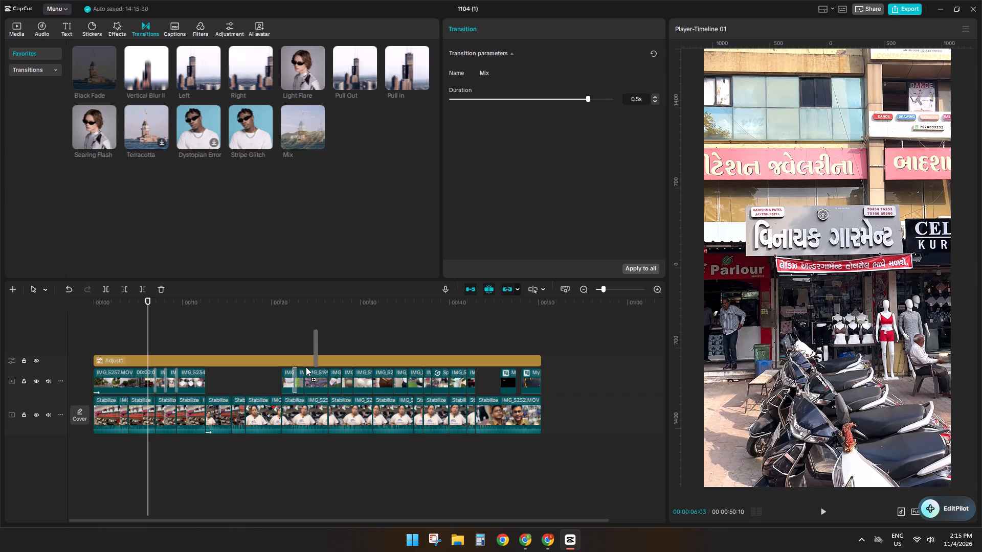
{"action": "left_click_drag", "start_coordinate": [306, 367], "coordinate": [305, 383]}
{"action": "left_click_drag", "start_coordinate": [293, 125], "coordinate": [332, 376]}
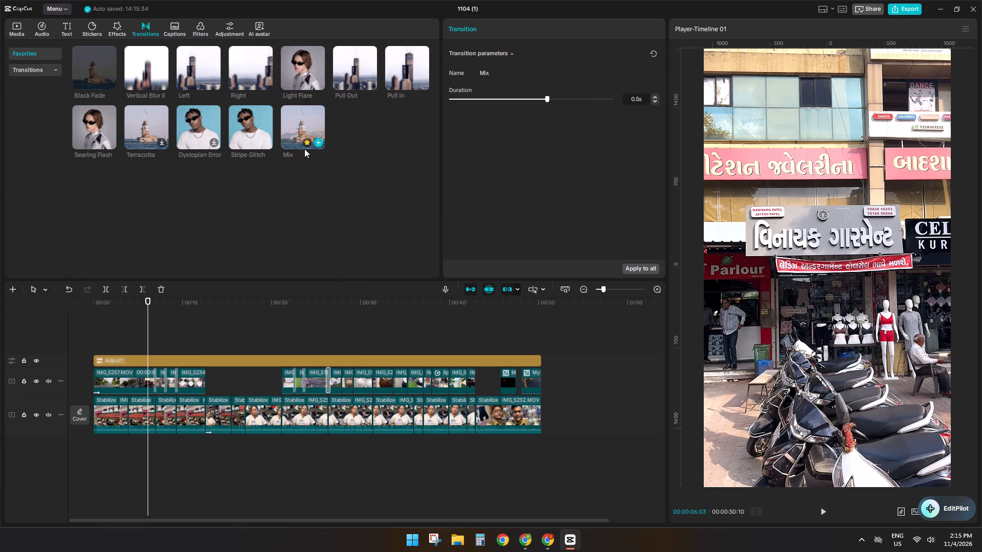
{"action": "left_click", "coordinate": [162, 287]}
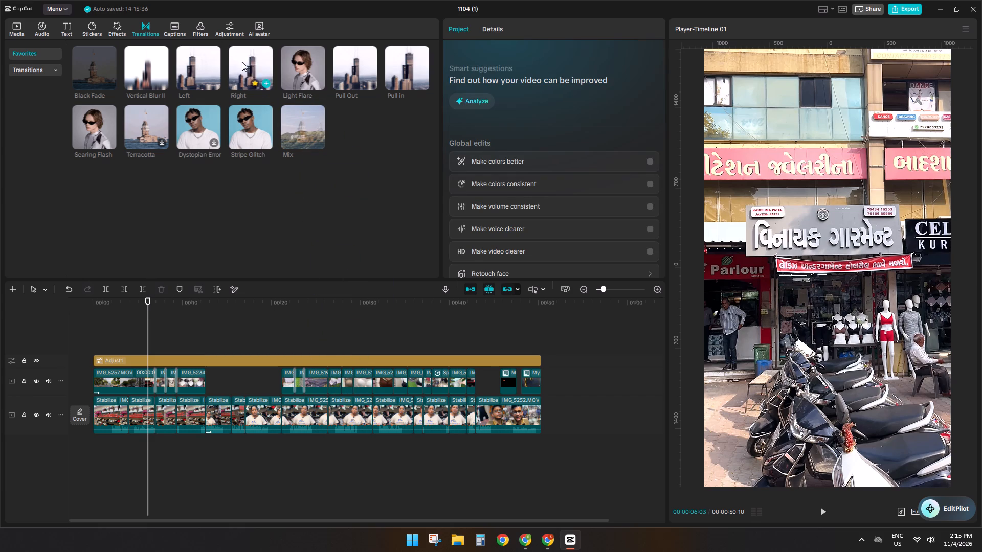
Add Pull in transitions at the overlay cuts near 26 s and 31 s, each lasting 0.7 s.
{"action": "left_click_drag", "start_coordinate": [405, 68], "coordinate": [394, 231]}
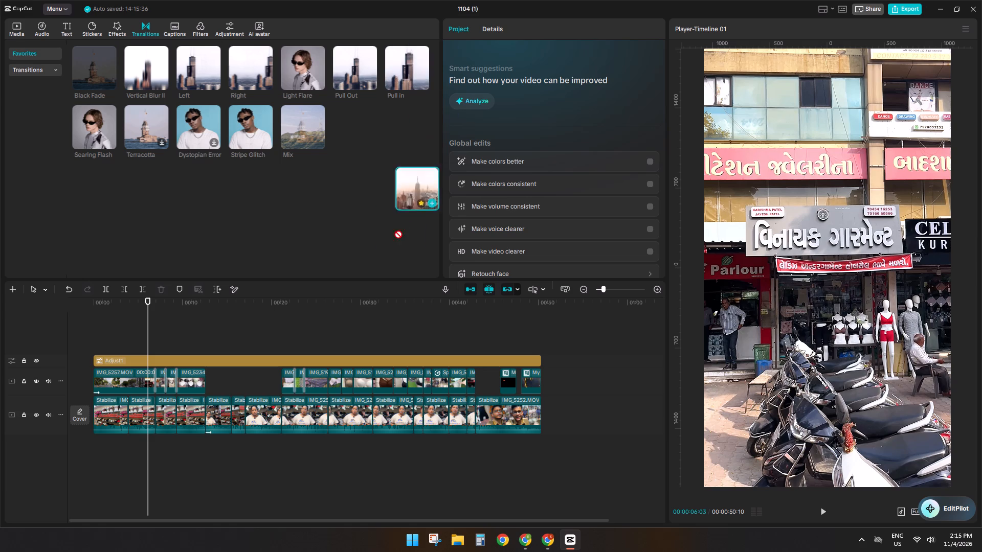
{"action": "left_click_drag", "start_coordinate": [394, 231], "coordinate": [327, 378]}
{"action": "left_click_drag", "start_coordinate": [590, 101], "coordinate": [646, 102]}
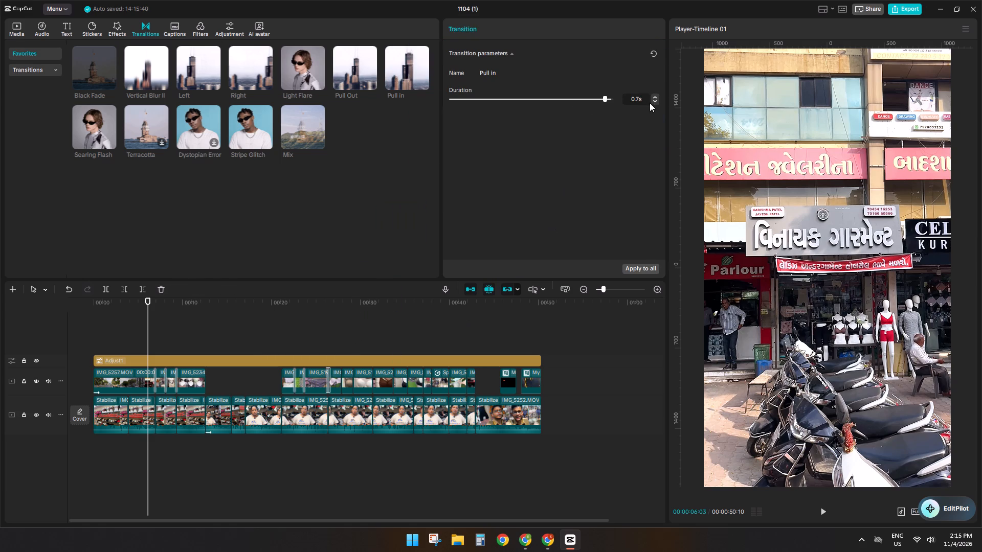
{"action": "left_click_drag", "start_coordinate": [405, 70], "coordinate": [376, 380]}
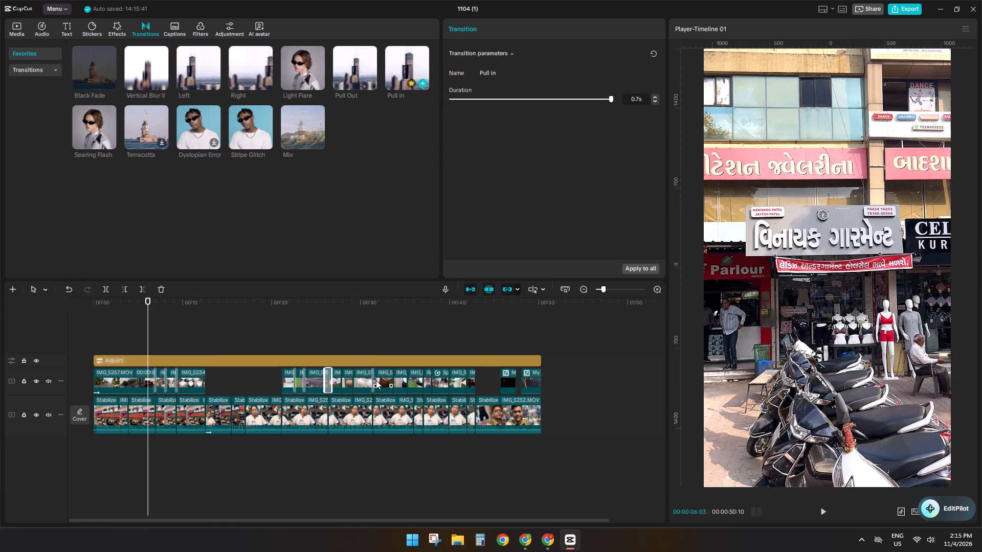
{"action": "left_click", "coordinate": [547, 103]}
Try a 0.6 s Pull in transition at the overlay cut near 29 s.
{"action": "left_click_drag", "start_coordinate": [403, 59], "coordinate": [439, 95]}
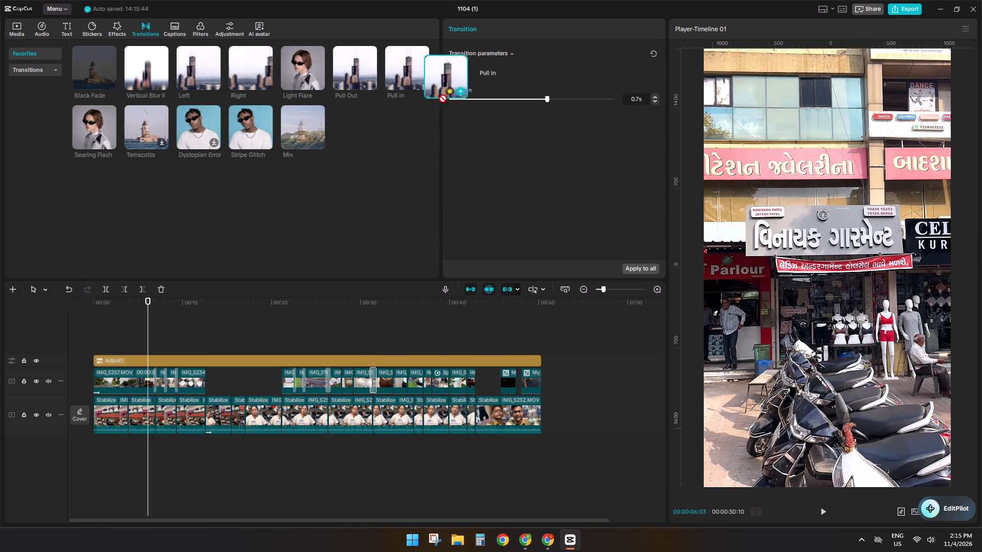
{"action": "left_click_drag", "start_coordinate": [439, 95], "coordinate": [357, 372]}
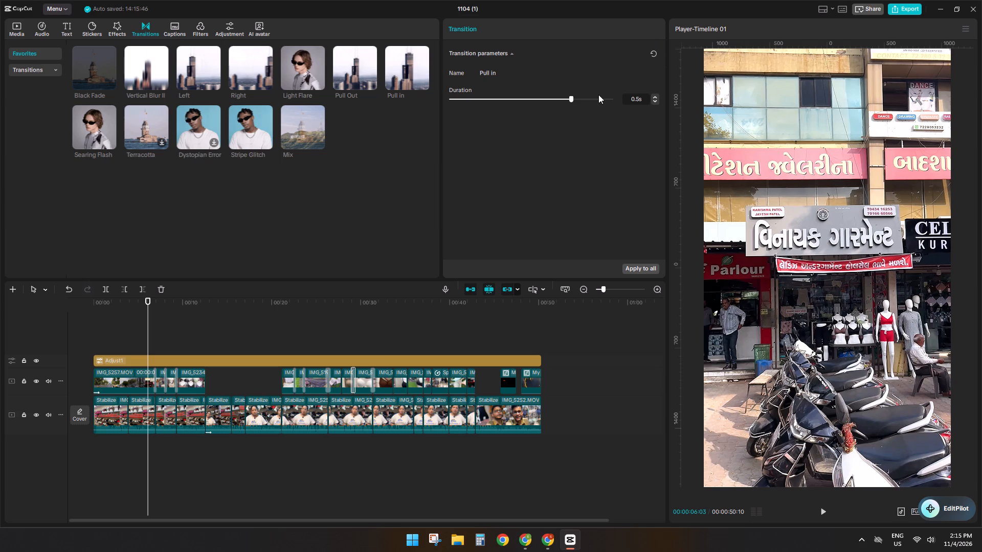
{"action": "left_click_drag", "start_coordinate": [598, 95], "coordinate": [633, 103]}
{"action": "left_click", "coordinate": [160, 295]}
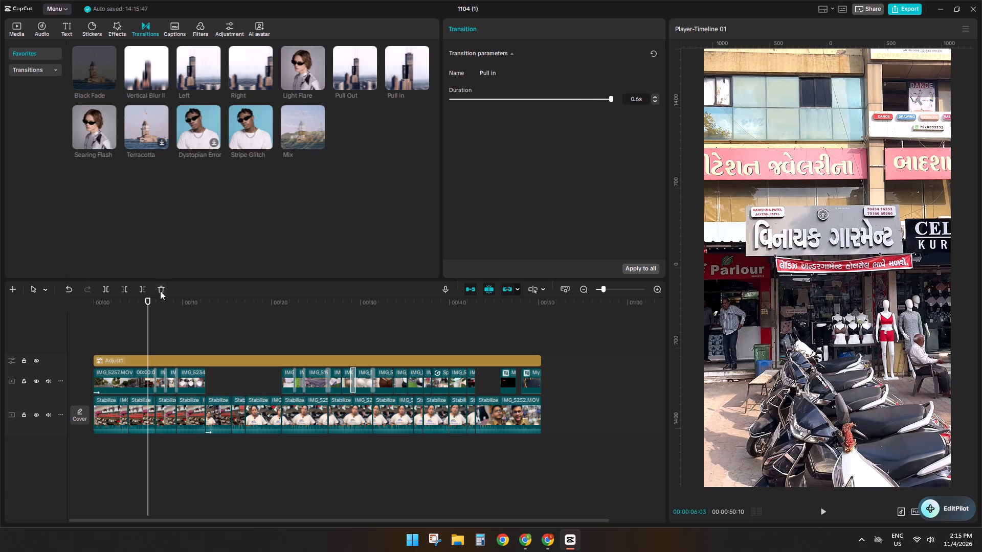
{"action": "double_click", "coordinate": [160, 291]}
Add a Pull in transition at the overlay cut near 34 s and lengthen its duration.
{"action": "left_click_drag", "start_coordinate": [399, 62], "coordinate": [420, 388]}
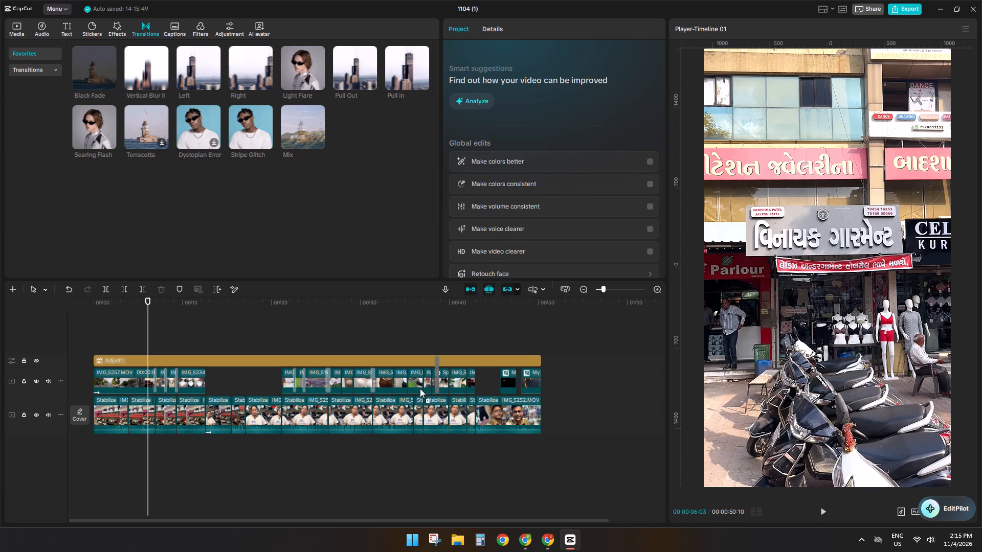
{"action": "left_click_drag", "start_coordinate": [420, 388], "coordinate": [391, 383]}
{"action": "left_click_drag", "start_coordinate": [593, 106], "coordinate": [616, 105]}
{"action": "left_click_drag", "start_coordinate": [599, 103], "coordinate": [622, 103]}
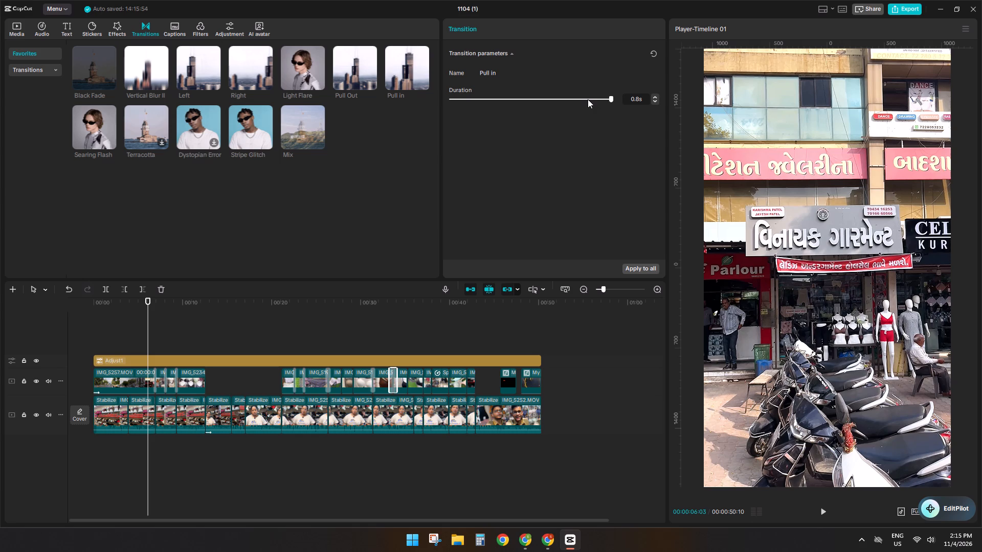
{"action": "left_click", "coordinate": [588, 99]}
Add Pull in transitions at the overlay cuts near 35 s and 40 s, lasting 0.8 s and 0.7 s respectively.
{"action": "left_click_drag", "start_coordinate": [407, 70], "coordinate": [405, 381]}
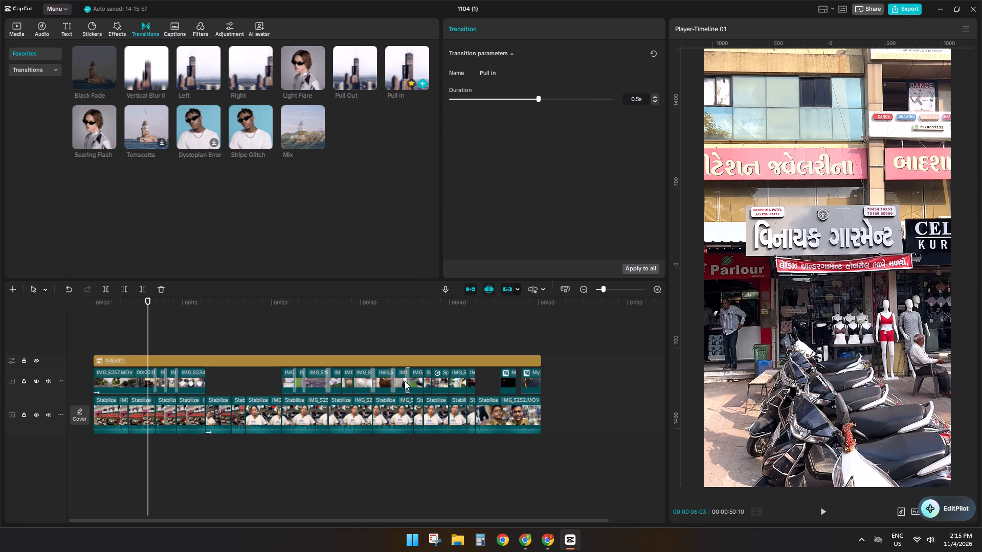
{"action": "left_click_drag", "start_coordinate": [591, 94], "coordinate": [682, 107]}
{"action": "left_click_drag", "start_coordinate": [406, 72], "coordinate": [470, 331]}
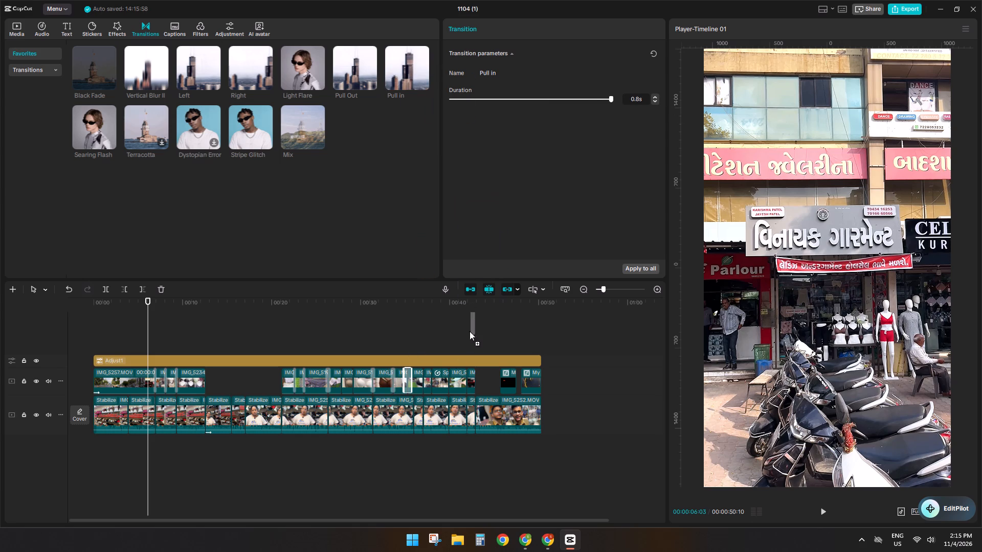
{"action": "left_click_drag", "start_coordinate": [470, 331], "coordinate": [453, 384]}
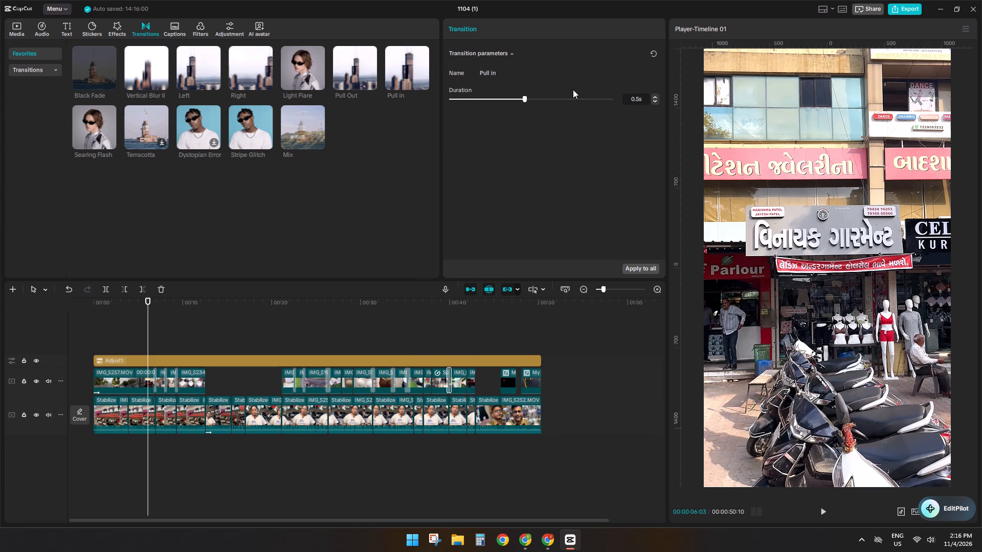
{"action": "left_click", "coordinate": [573, 98]}
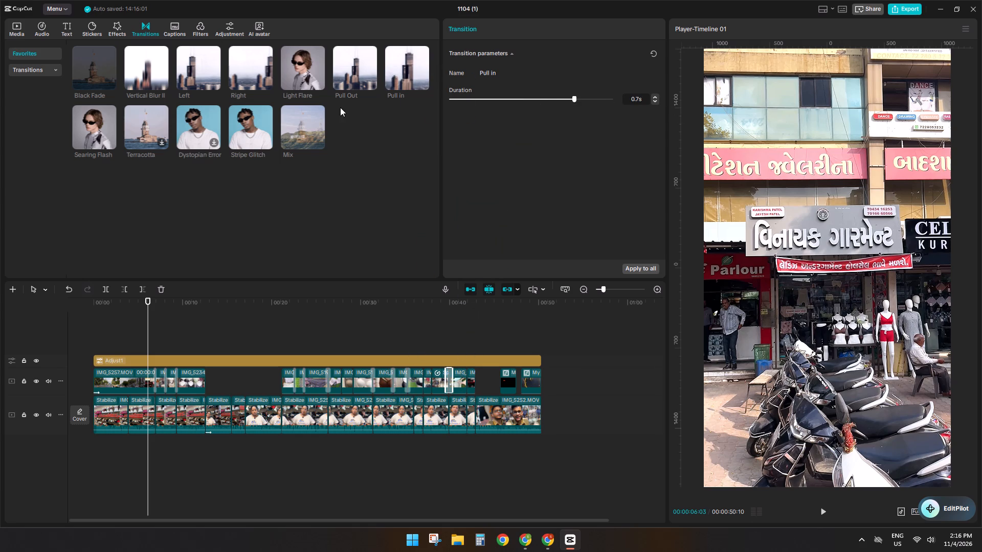
Add Mix transitions at the overlay cuts near 29 s and 28 s.
{"action": "left_click_drag", "start_coordinate": [307, 123], "coordinate": [350, 375]}
{"action": "left_click_drag", "start_coordinate": [290, 116], "coordinate": [338, 383]}
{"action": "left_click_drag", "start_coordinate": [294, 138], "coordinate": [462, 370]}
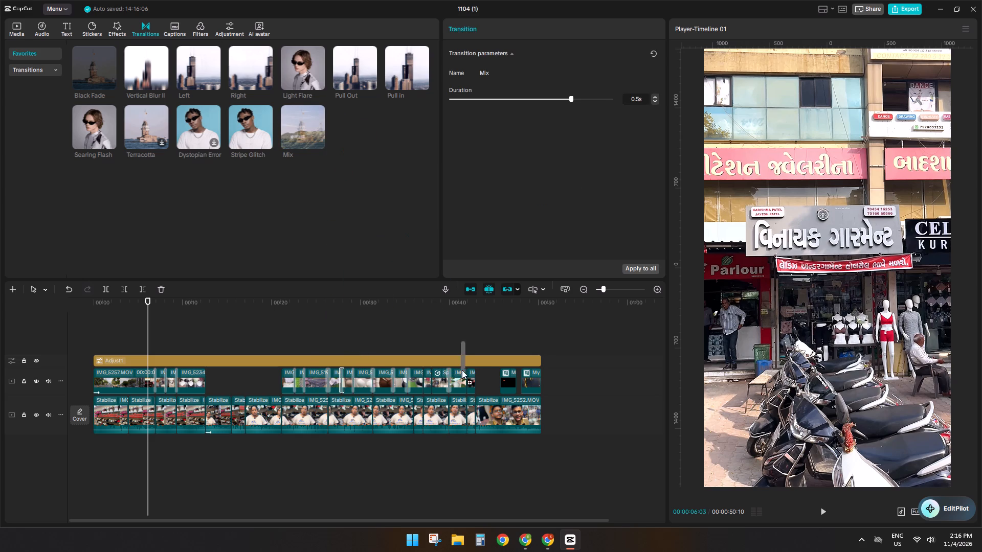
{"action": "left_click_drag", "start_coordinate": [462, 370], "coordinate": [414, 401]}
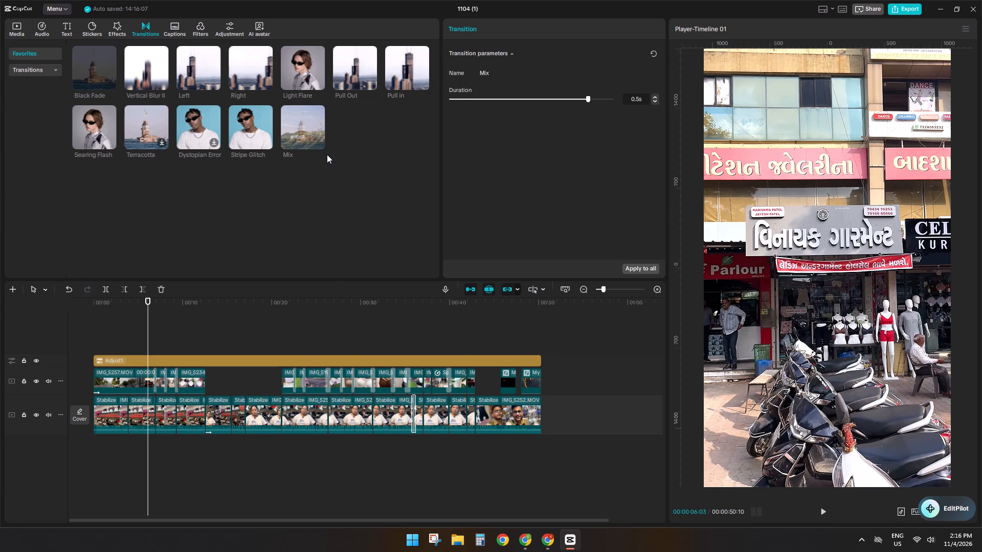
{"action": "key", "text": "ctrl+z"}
Add 0.5 s Mix transitions at the remaining overlay cuts near 38 s, 37 s and 42 s.
{"action": "left_click_drag", "start_coordinate": [311, 132], "coordinate": [430, 380]}
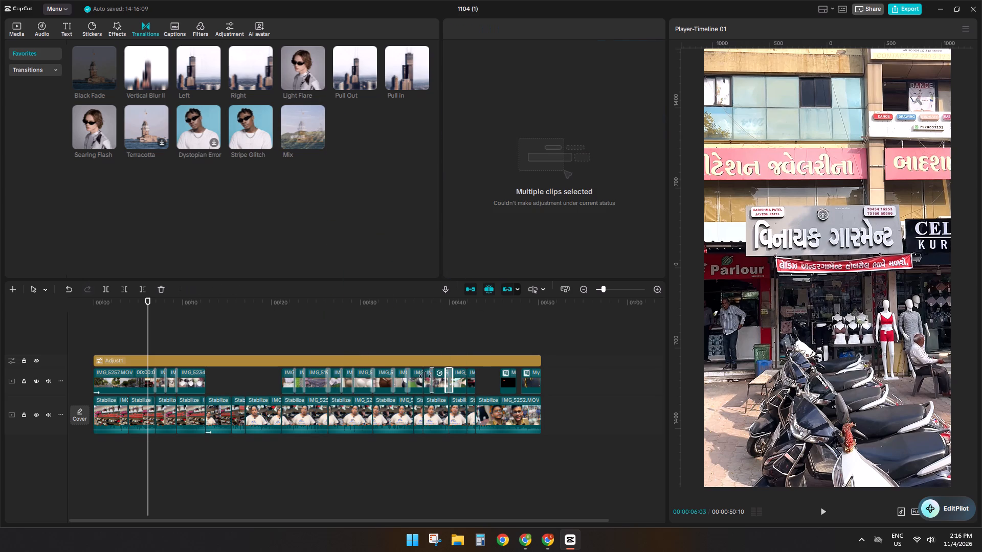
{"action": "left_click_drag", "start_coordinate": [311, 122], "coordinate": [419, 380]}
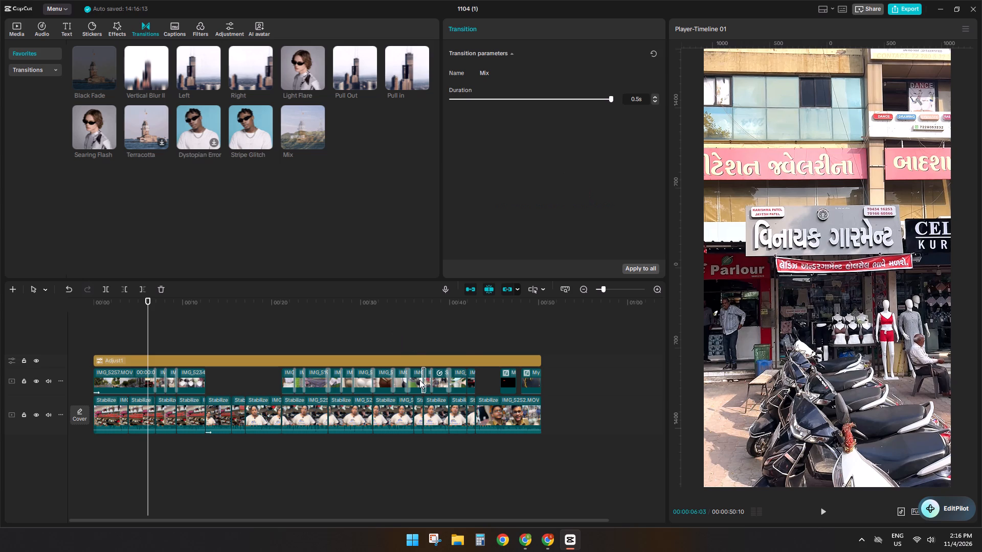
{"action": "left_click_drag", "start_coordinate": [299, 137], "coordinate": [467, 395]}
{"action": "left_click_drag", "start_coordinate": [467, 395], "coordinate": [467, 391]}
Apply the Zoom 1 In animation to the last main-track clip, IMG_5252.MOV.
{"action": "left_click", "coordinate": [485, 412]}
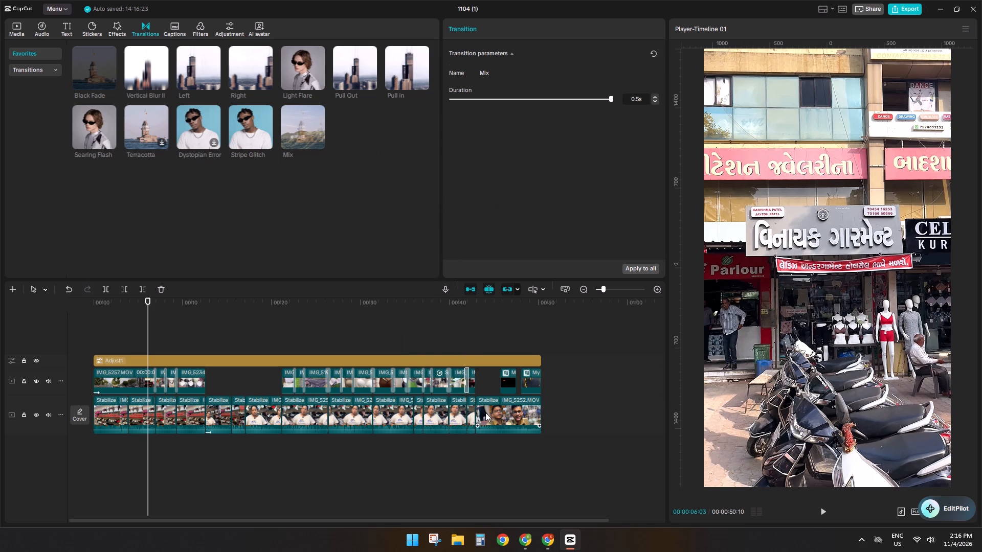
{"action": "left_click", "coordinate": [539, 27]}
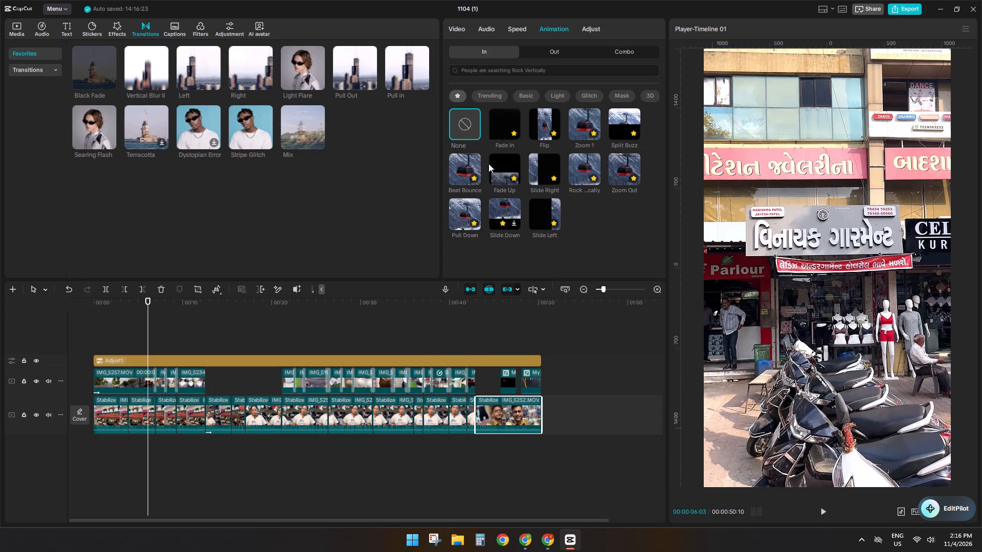
{"action": "left_click", "coordinate": [576, 127]}
Play back the first seconds of the timeline to check the opening clips and their transitions.
{"action": "left_click", "coordinate": [431, 328]}
{"action": "left_click_drag", "start_coordinate": [431, 328], "coordinate": [67, 350]}
{"action": "key", "text": "space"}
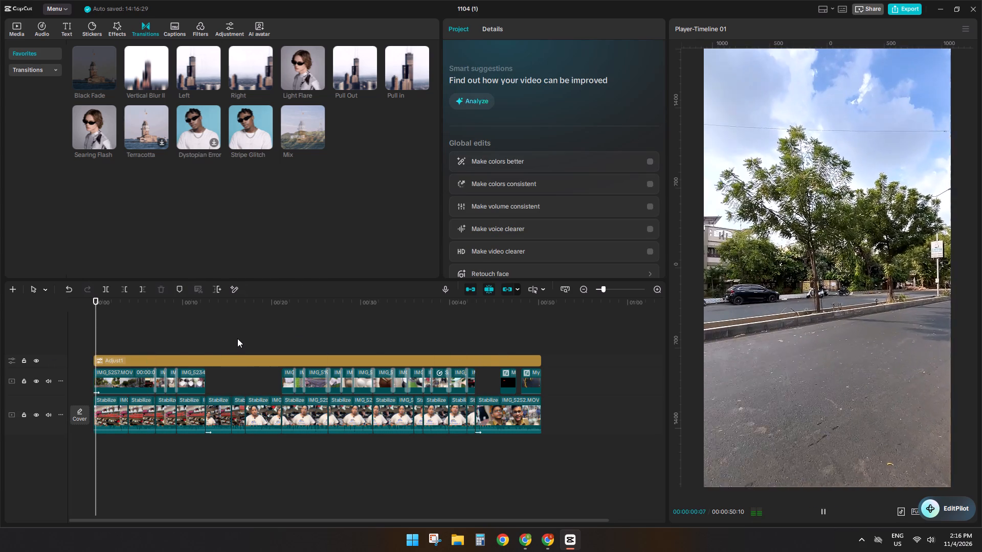
{"action": "left_click", "coordinate": [238, 329]}
{"action": "left_click_drag", "start_coordinate": [238, 329], "coordinate": [192, 339]}
{"action": "left_click_drag", "start_coordinate": [190, 339], "coordinate": [144, 347]}
{"action": "key", "text": "space"}
{"action": "left_click", "coordinate": [131, 350]}
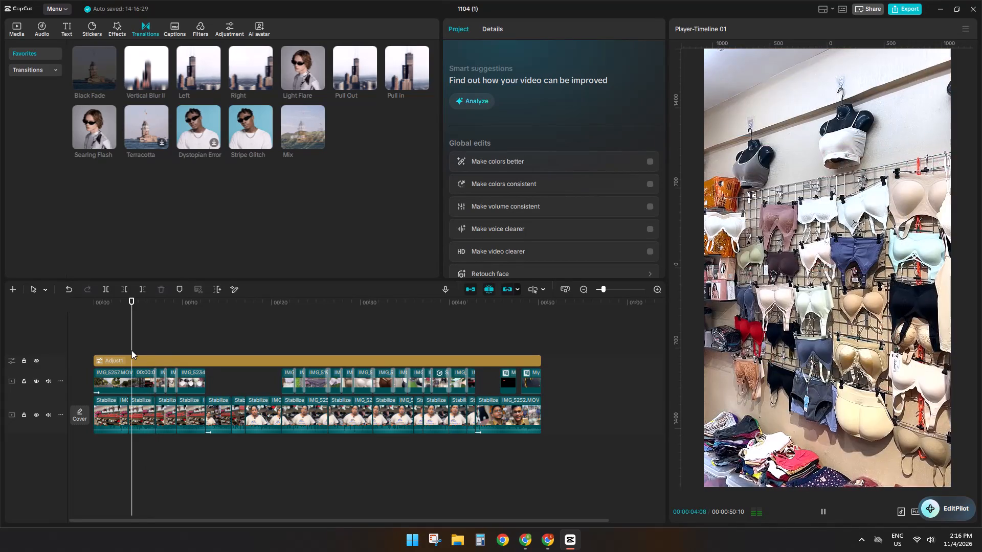
{"action": "key", "text": "space"}
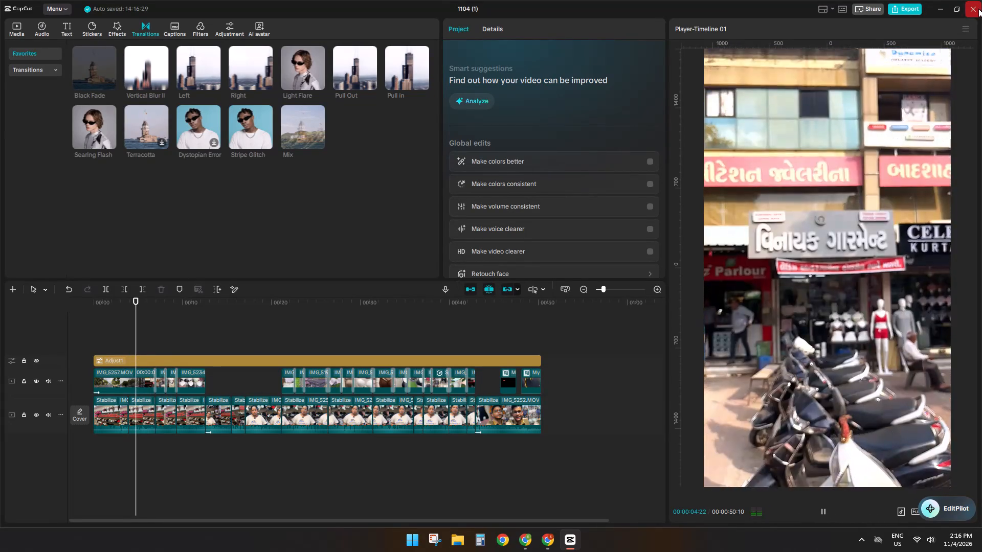
{"action": "key", "text": "space"}
Close project 1104 (1) and open project 1031 (2), skipping the relinking of its missing media.
{"action": "left_click", "coordinate": [978, 9]}
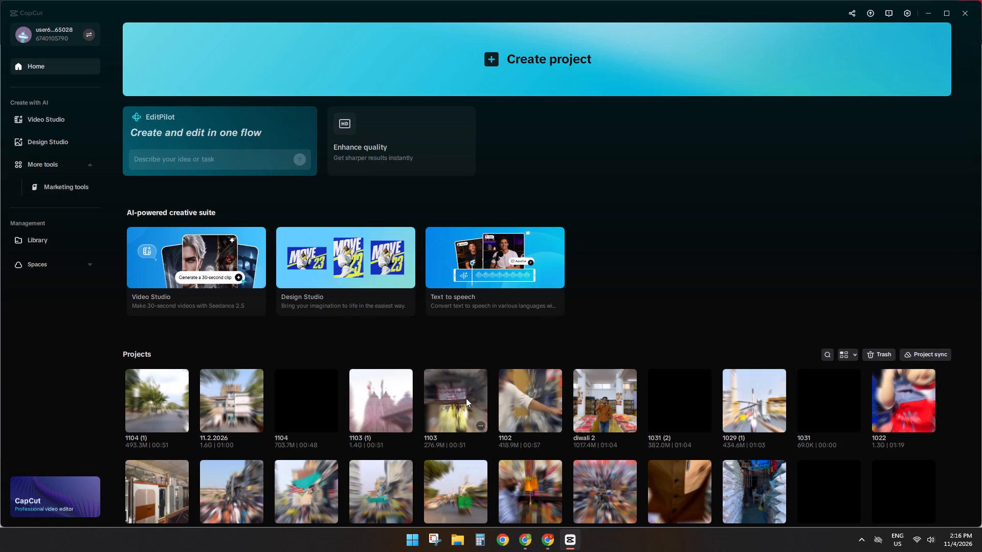
{"action": "scroll", "coordinate": [467, 402], "scroll_direction": "down", "scroll_amount": 2}
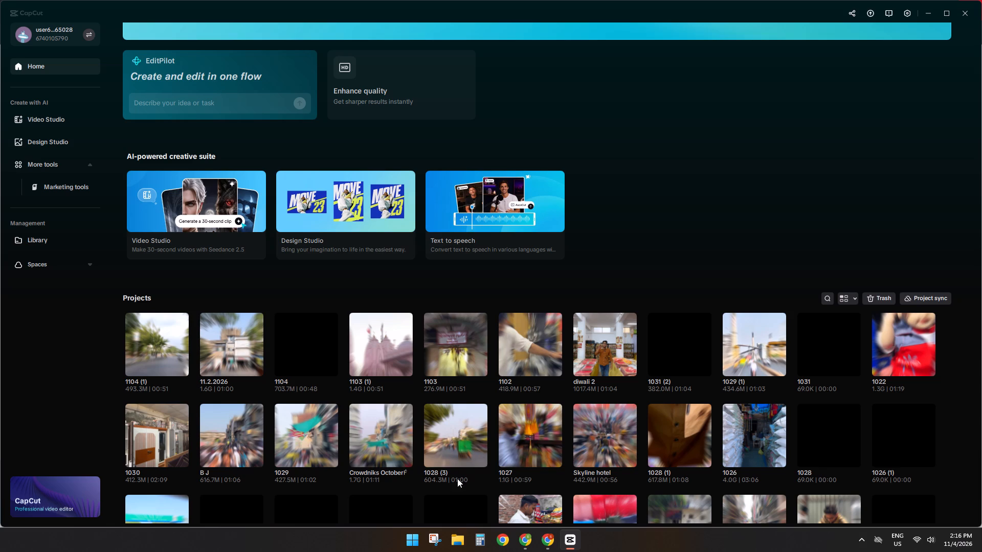
{"action": "left_click", "coordinate": [672, 342]}
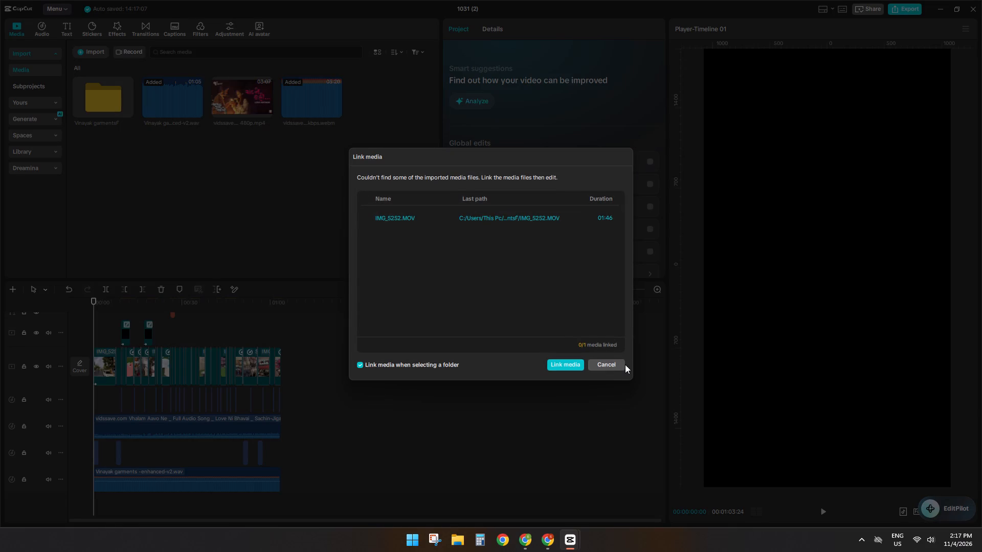
{"action": "left_click", "coordinate": [625, 364]}
{"action": "double_click", "coordinate": [624, 364]}
Combine the two long overlay clips, My presets27 and the compound clip below it, into one compound clip.
{"action": "key", "text": "space"}
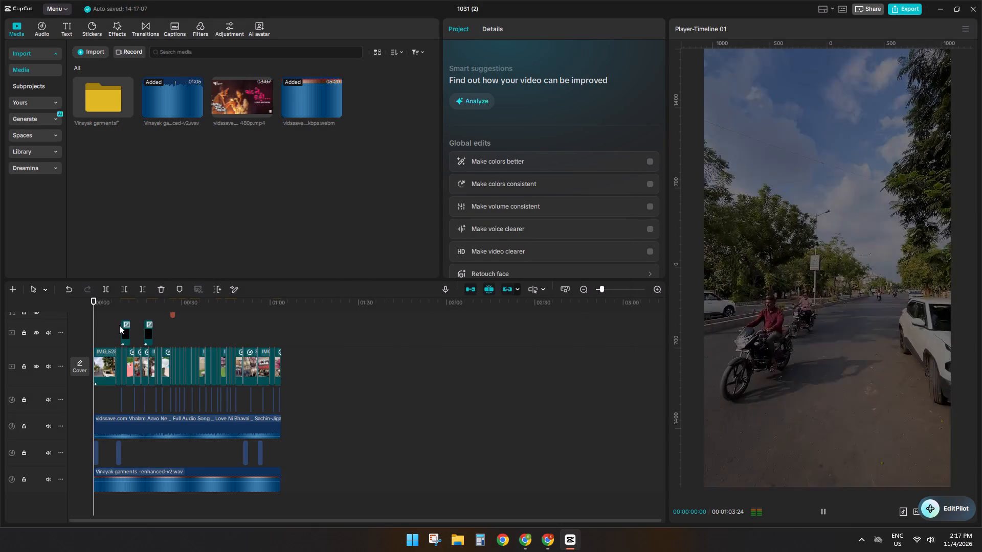
{"action": "scroll", "coordinate": [194, 350], "scroll_direction": "up", "scroll_amount": 5, "text": "ctrl"}
{"action": "scroll", "coordinate": [211, 402], "scroll_direction": "up", "scroll_amount": 7}
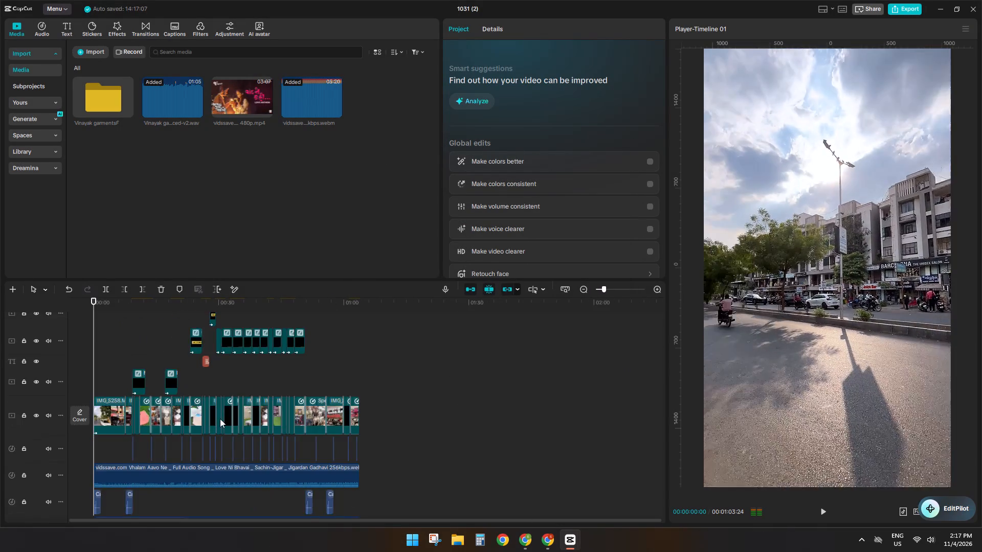
{"action": "scroll", "coordinate": [220, 419], "scroll_direction": "up", "scroll_amount": 8}
{"action": "scroll", "coordinate": [279, 376], "scroll_direction": "up", "scroll_amount": 4}
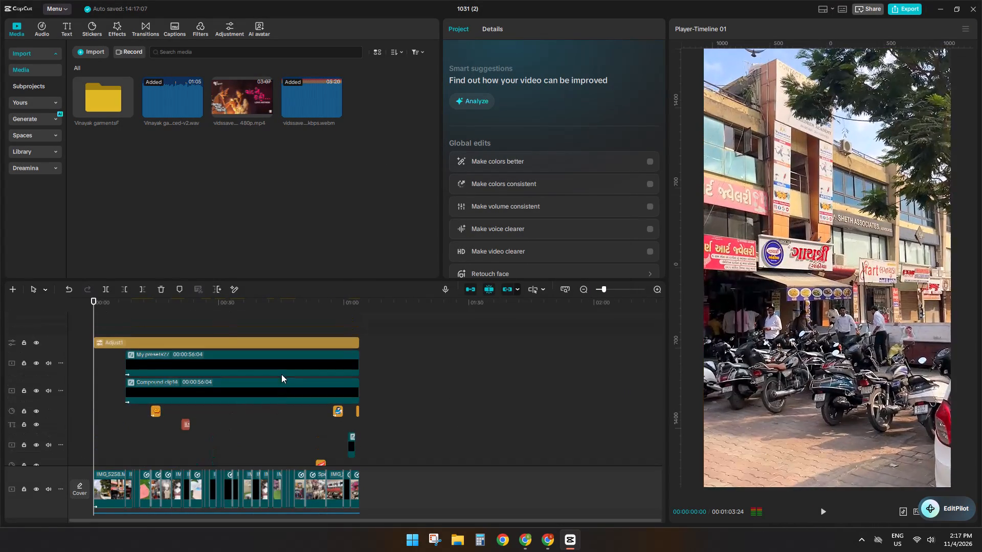
{"action": "key", "text": "space"}
{"action": "left_click_drag", "start_coordinate": [391, 389], "coordinate": [316, 363]}
{"action": "key", "text": "space"}
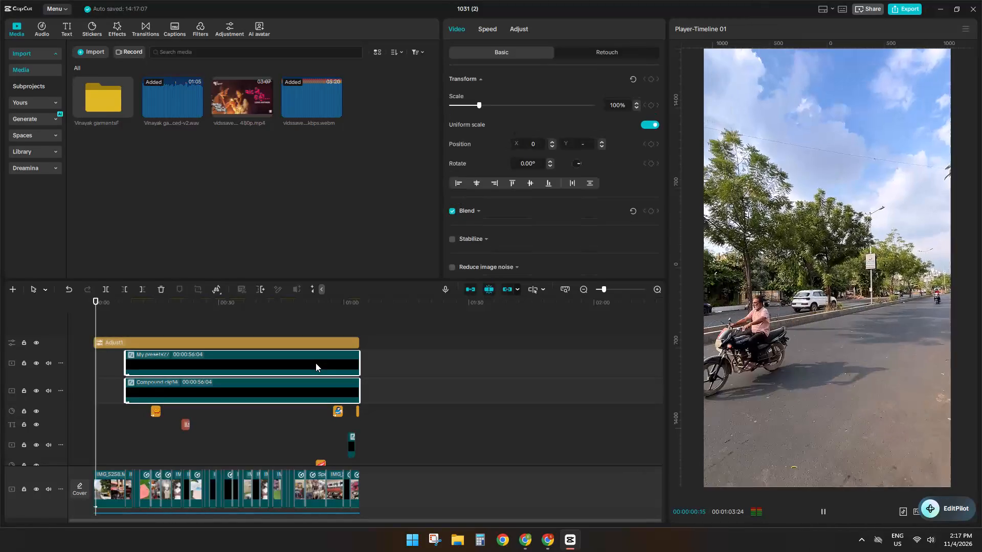
{"action": "right_click", "coordinate": [316, 363]}
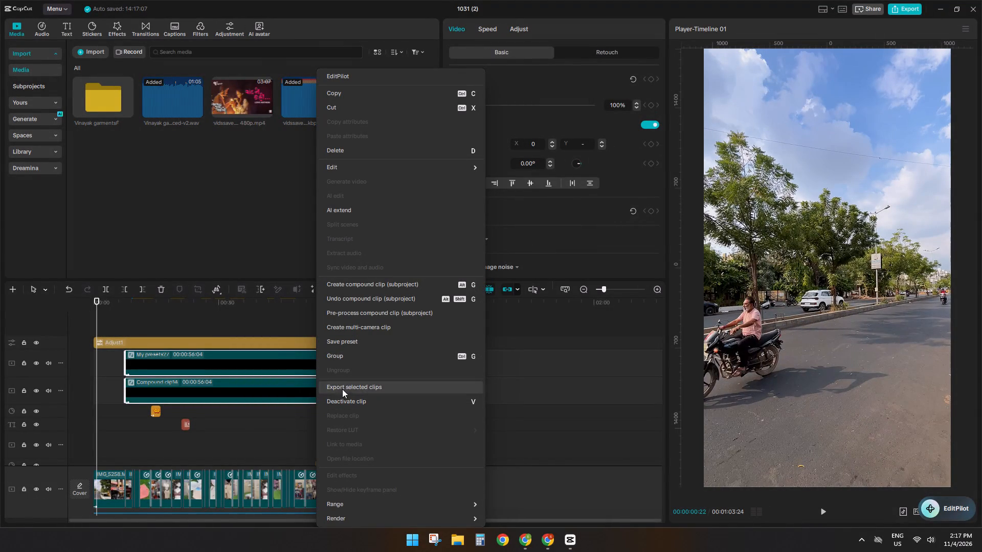
{"action": "left_click", "coordinate": [345, 333]}
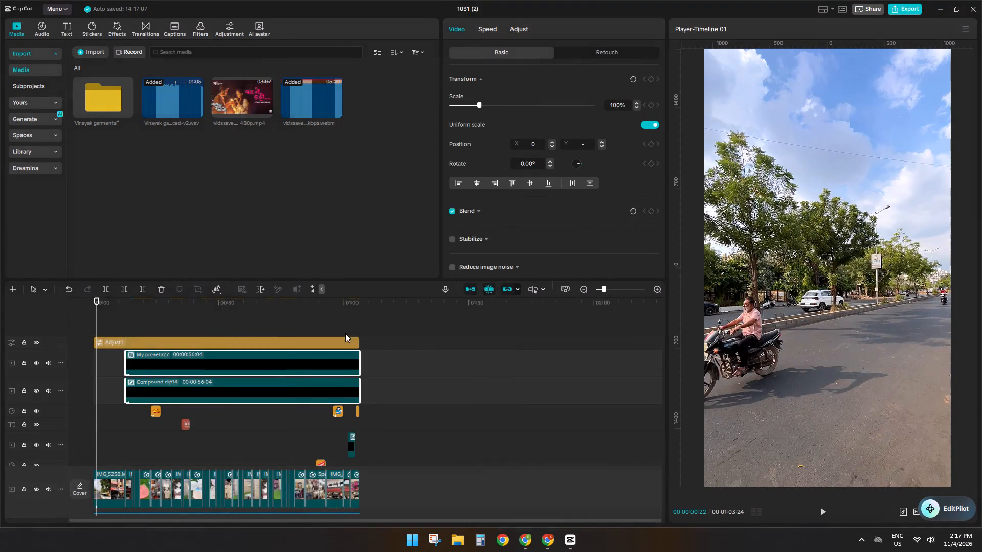
{"action": "left_click", "coordinate": [576, 314]}
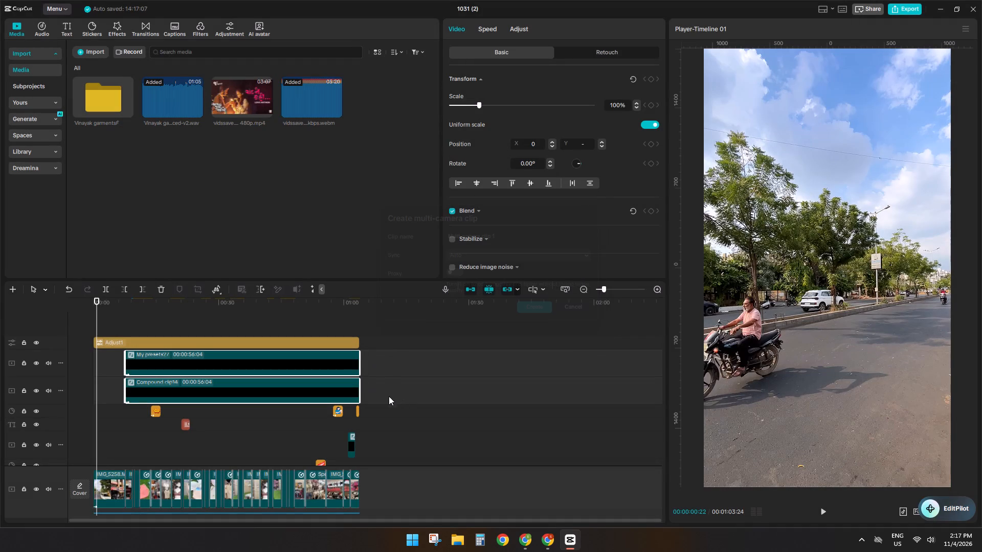
{"action": "key", "text": "alt+g"}
Save the new compound clip as a preset.
{"action": "right_click", "coordinate": [320, 367]}
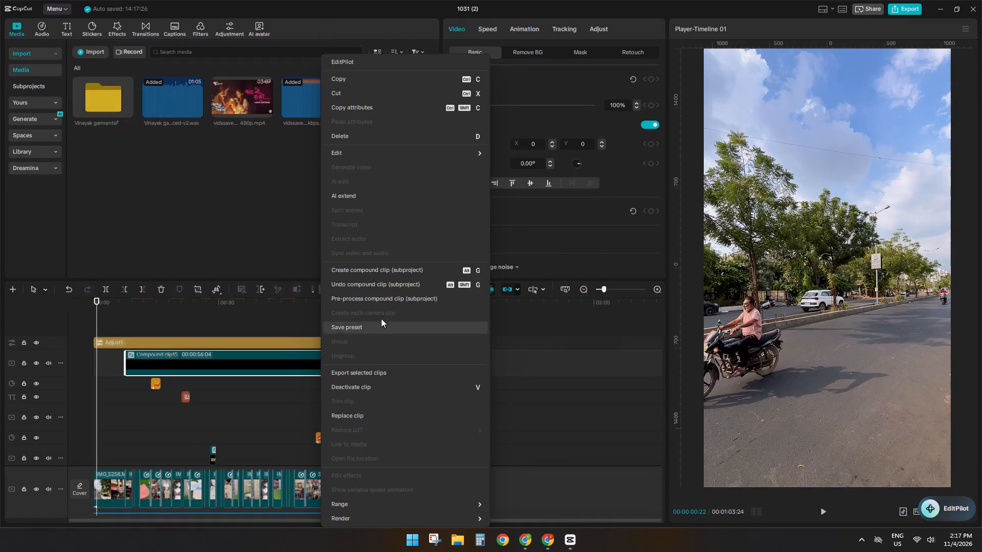
{"action": "left_click", "coordinate": [366, 333]}
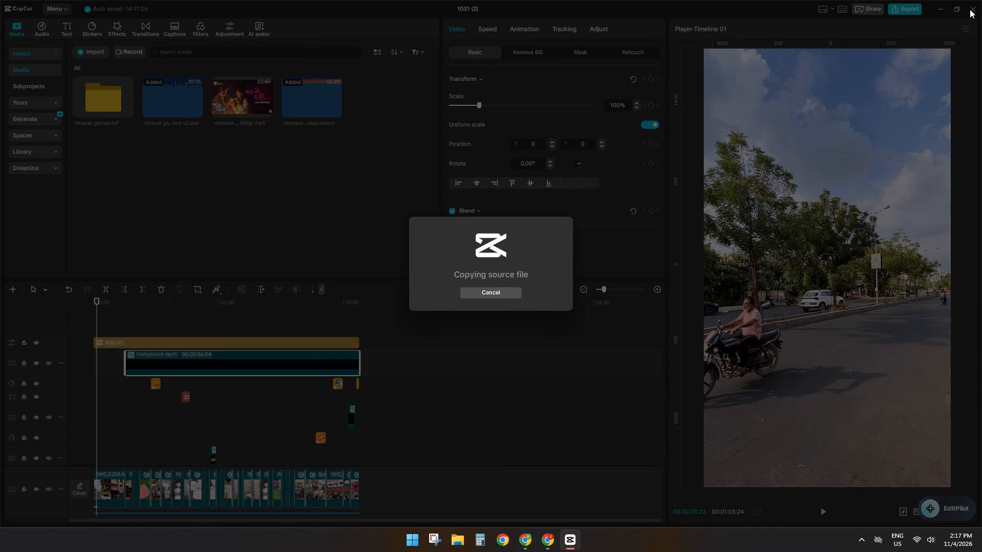
Close project 1031 (2) and reopen project 1104 (1).
{"action": "left_click", "coordinate": [970, 9]}
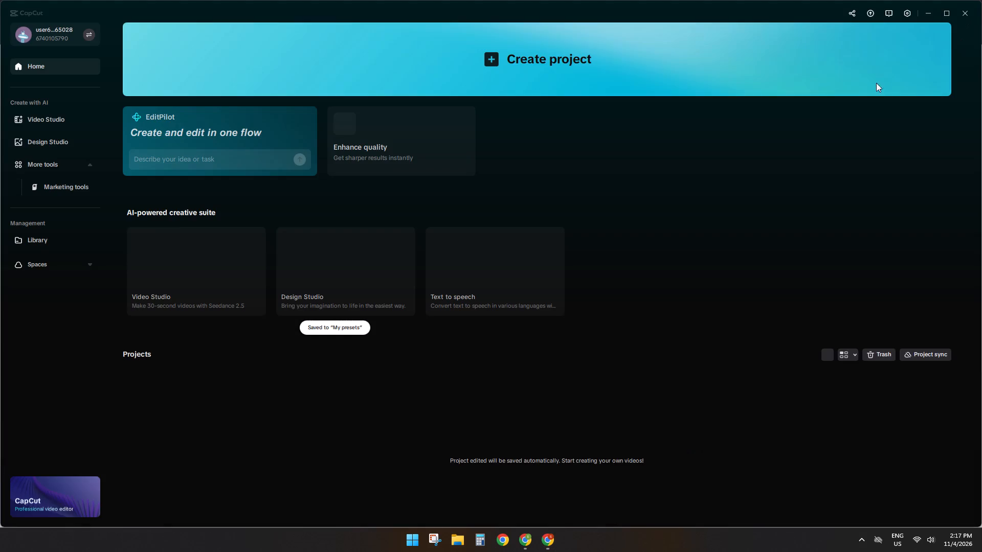
{"action": "left_click", "coordinate": [208, 416]}
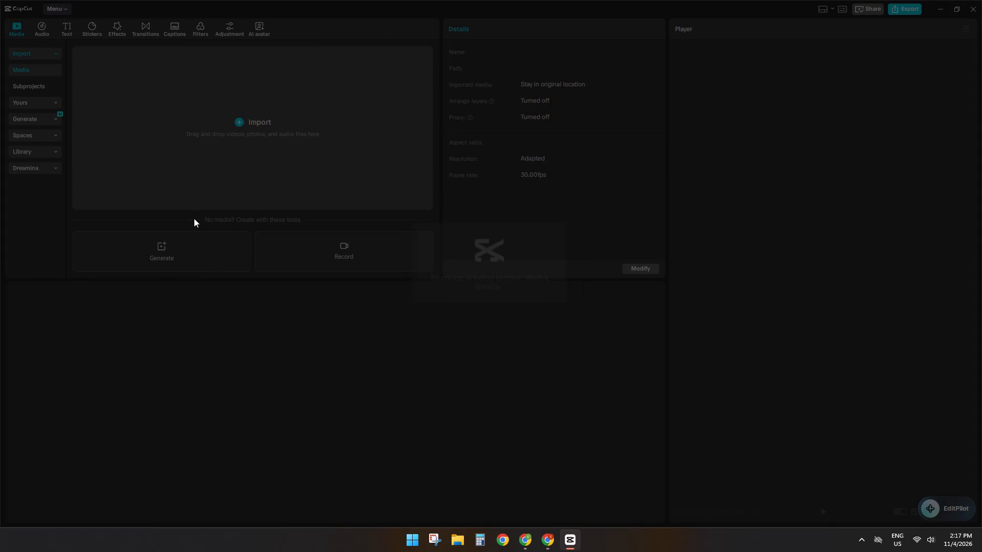
{"action": "scroll", "coordinate": [168, 341], "scroll_direction": "up", "scroll_amount": 4, "text": "ctrl"}
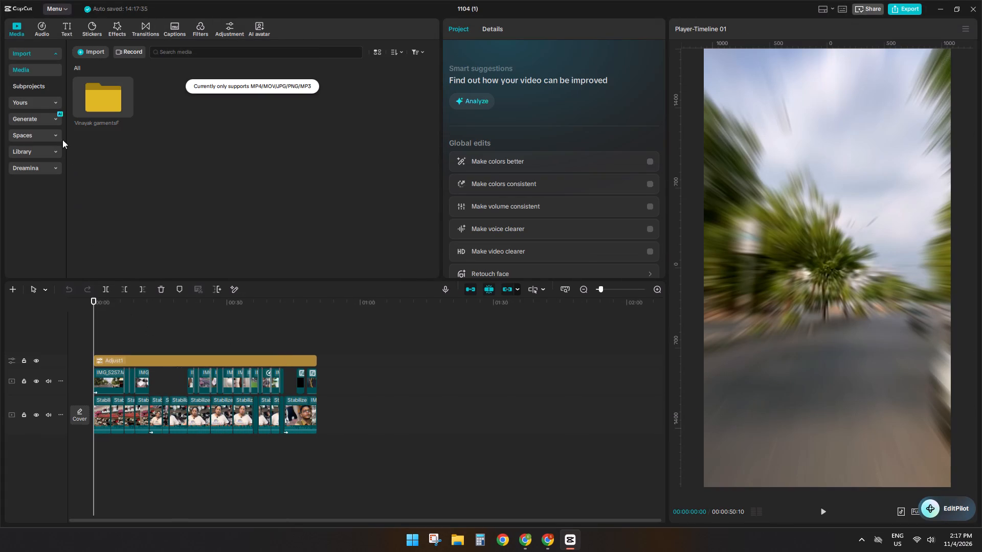
Add the saved preset My presets55 on a new track above the adjustment layer, starting at about 6 s.
{"action": "left_click", "coordinate": [37, 104]}
{"action": "left_click", "coordinate": [37, 104]}
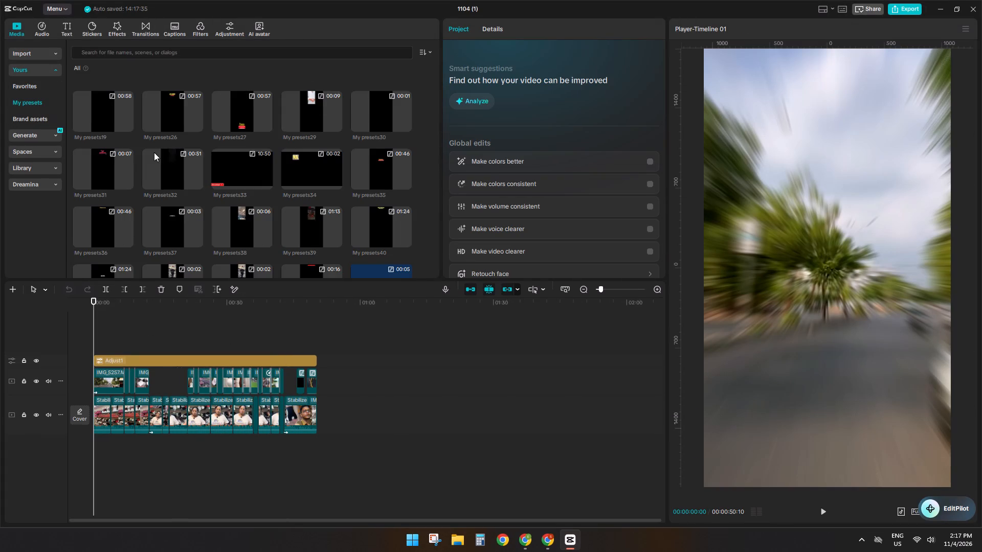
{"action": "scroll", "coordinate": [166, 215], "scroll_direction": "down", "scroll_amount": 9}
{"action": "left_click", "coordinate": [111, 230]}
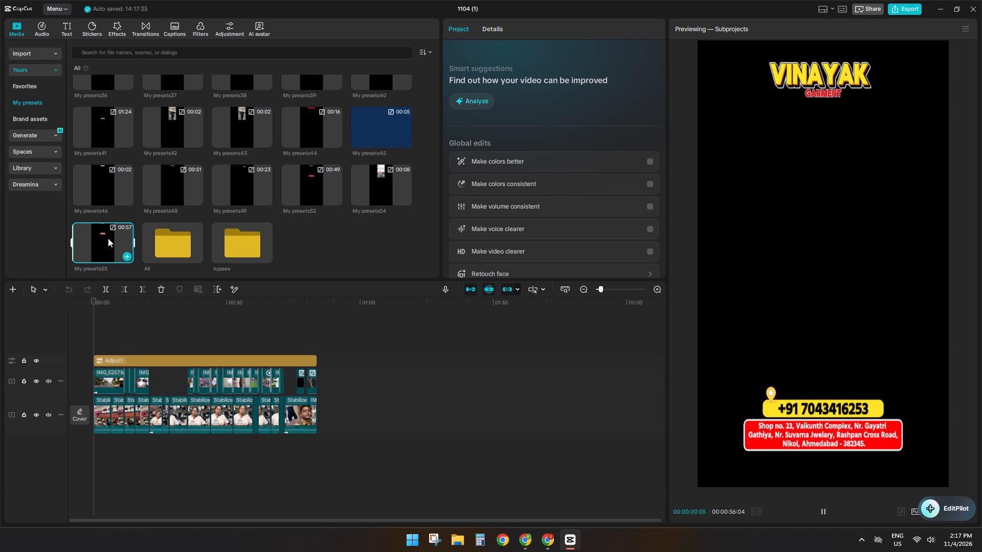
{"action": "key", "text": "space"}
{"action": "left_click_drag", "start_coordinate": [107, 238], "coordinate": [120, 337]}
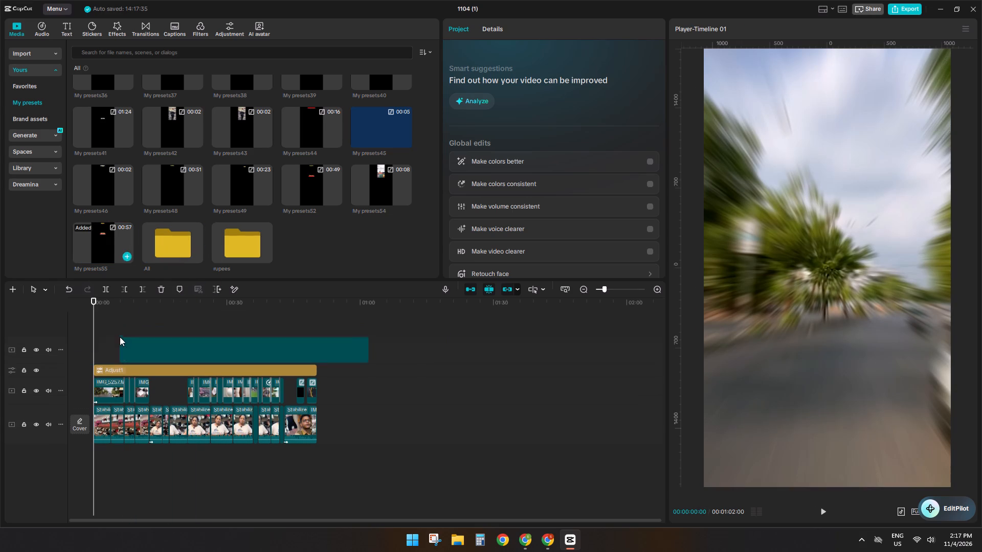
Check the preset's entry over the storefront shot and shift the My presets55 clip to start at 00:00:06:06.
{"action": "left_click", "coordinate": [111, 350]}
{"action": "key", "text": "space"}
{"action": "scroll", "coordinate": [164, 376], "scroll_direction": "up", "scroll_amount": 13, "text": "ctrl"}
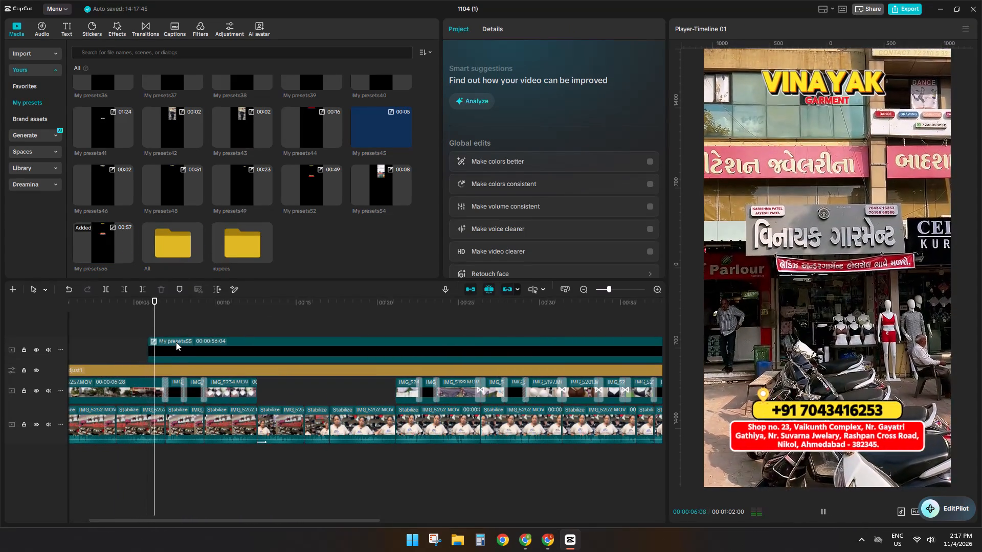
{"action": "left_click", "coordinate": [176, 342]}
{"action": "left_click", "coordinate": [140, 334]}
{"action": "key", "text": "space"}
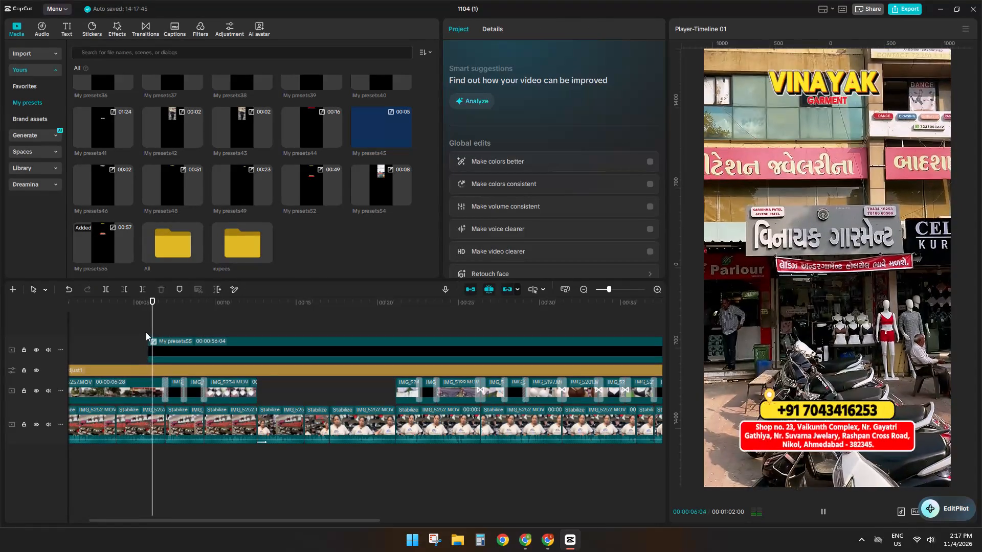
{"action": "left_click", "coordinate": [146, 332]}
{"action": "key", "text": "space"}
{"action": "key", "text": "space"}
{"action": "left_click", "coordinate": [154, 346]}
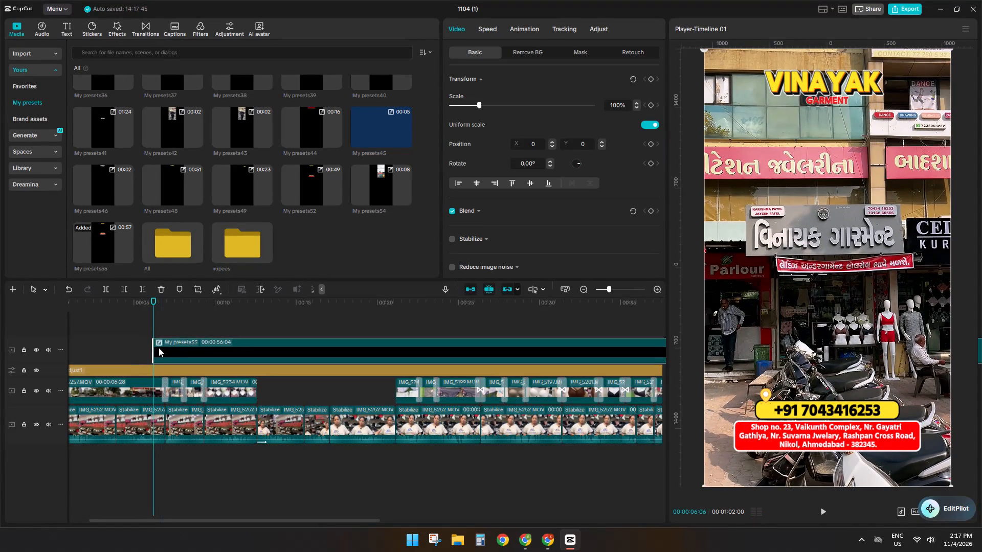
Move the My presets55 clip to start at 00:00:05:28, at the transition into the storefront shot.
{"action": "key", "text": "space"}
{"action": "left_click", "coordinate": [149, 341]}
{"action": "key", "text": "space"}
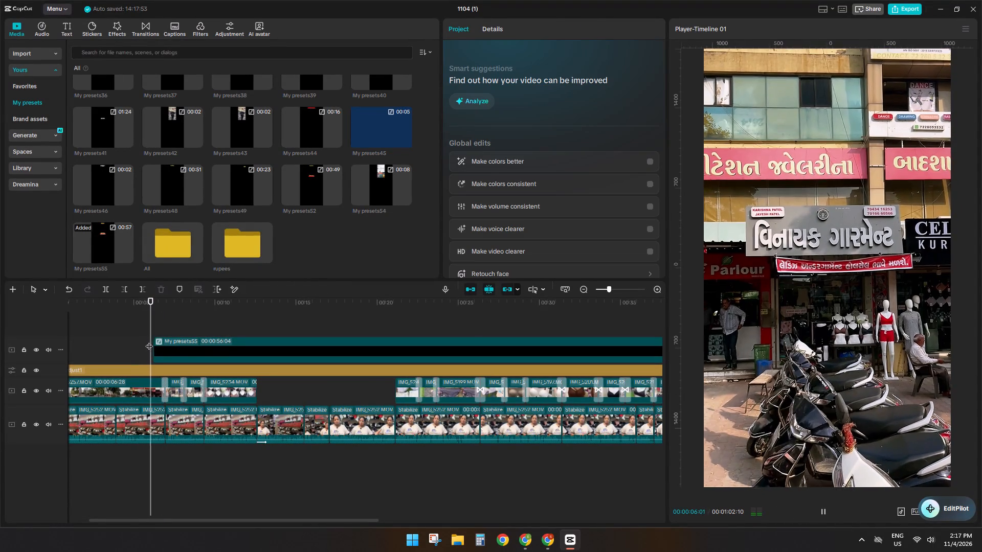
{"action": "left_click", "coordinate": [149, 341]}
{"action": "left_click", "coordinate": [140, 341]}
{"action": "key", "text": "space"}
{"action": "key", "text": "space"}
{"action": "left_click_drag", "start_coordinate": [161, 346], "coordinate": [160, 347]}
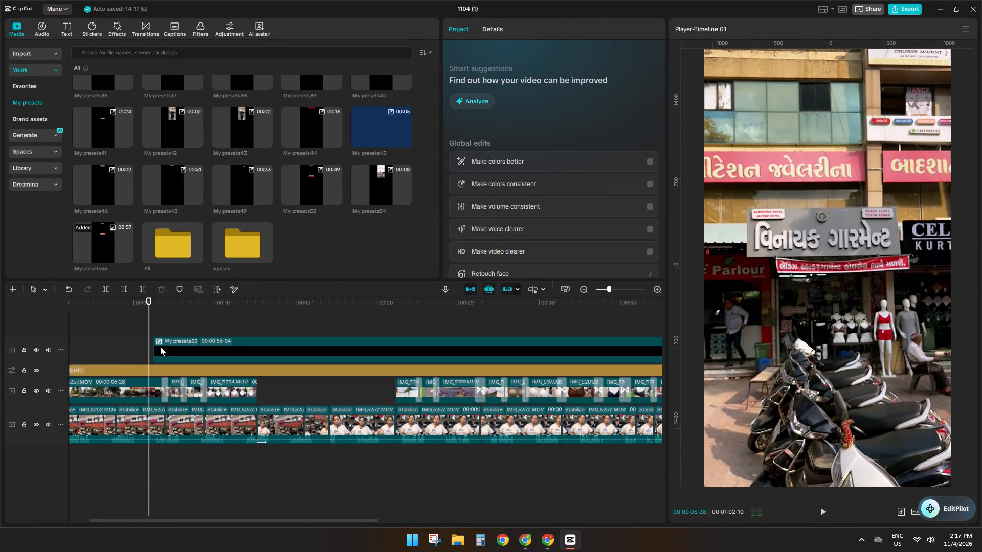
{"action": "left_click_drag", "start_coordinate": [160, 347], "coordinate": [155, 346]}
Play the opening from the start and move the adjustment layer above the My presets55 track.
{"action": "key", "text": "space"}
{"action": "left_click", "coordinate": [133, 337]}
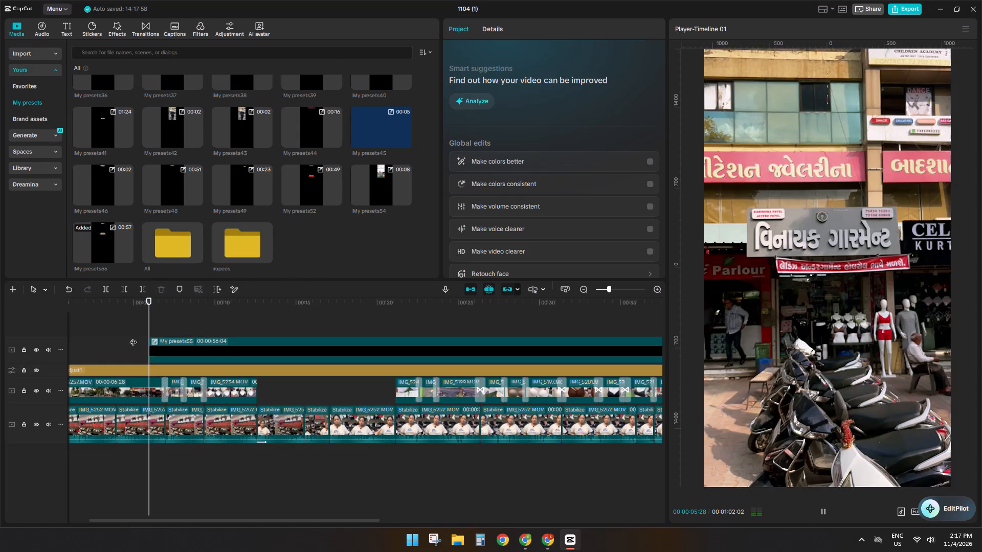
{"action": "left_click_drag", "start_coordinate": [133, 337], "coordinate": [0, 348]}
{"action": "key", "text": "space"}
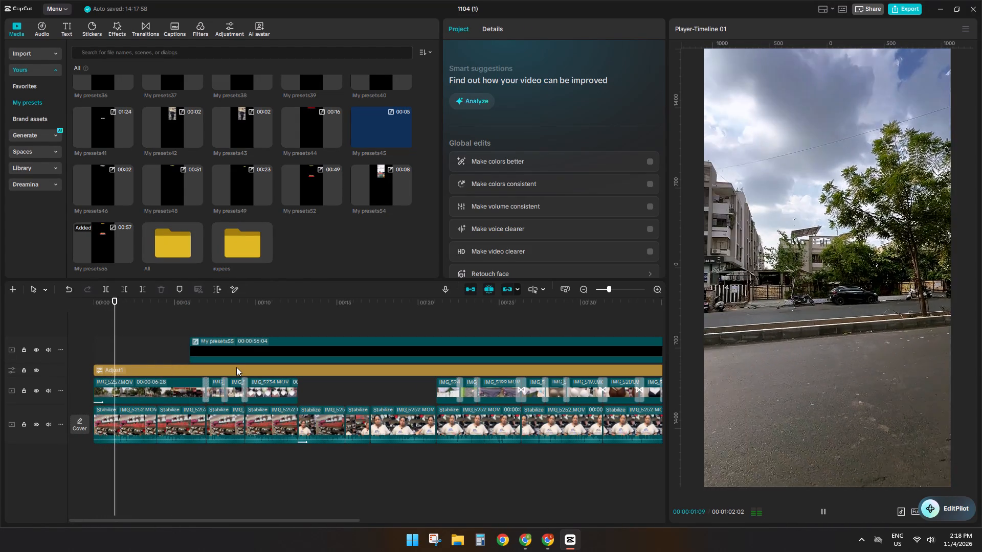
{"action": "scroll", "coordinate": [236, 367], "scroll_direction": "down", "scroll_amount": 2, "text": "ctrl"}
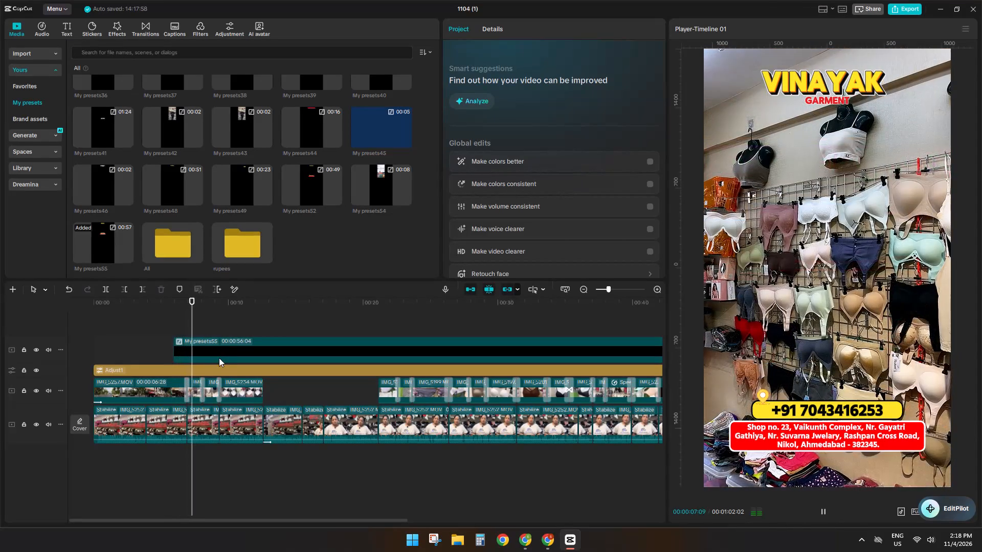
{"action": "left_click_drag", "start_coordinate": [217, 368], "coordinate": [212, 335]}
{"action": "key", "text": "space"}
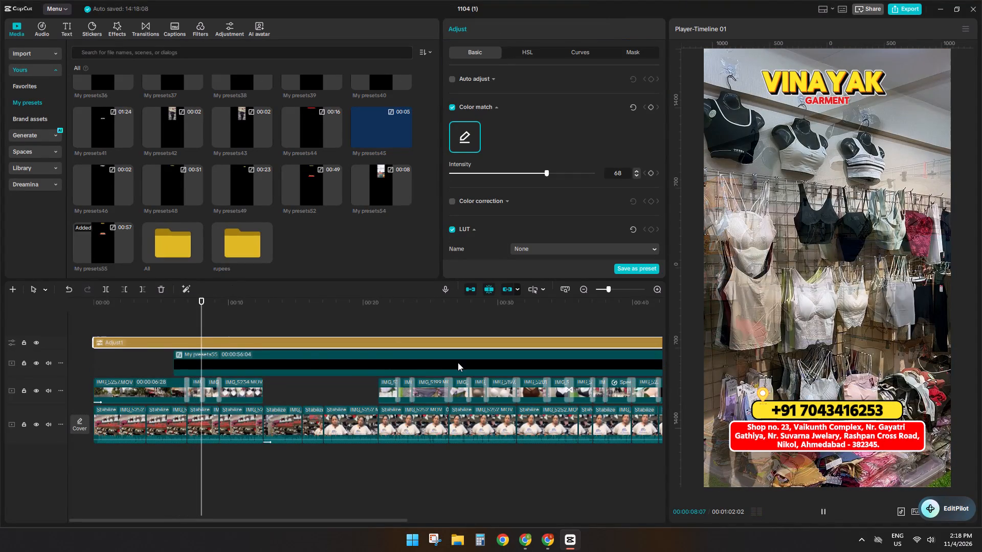
Split the My presets55 clip at the end of the video, 00:00:50:10, and delete the excess.
{"action": "scroll", "coordinate": [462, 362], "scroll_direction": "down", "scroll_amount": 8, "text": "ctrl"}
{"action": "left_click", "coordinate": [339, 323]}
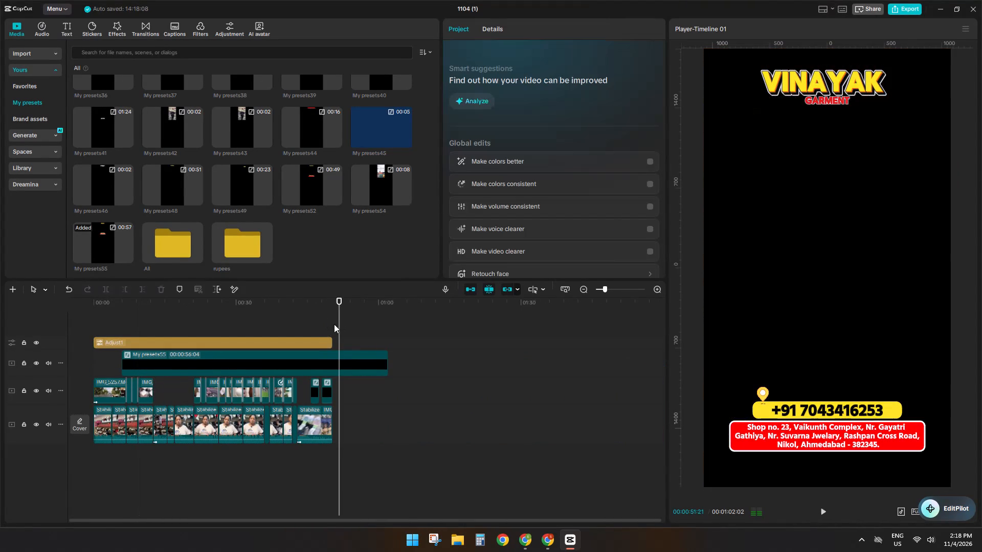
{"action": "double_click", "coordinate": [334, 324]}
{"action": "left_click", "coordinate": [331, 365]}
{"action": "key", "text": "s"}
{"action": "key", "text": "d"}
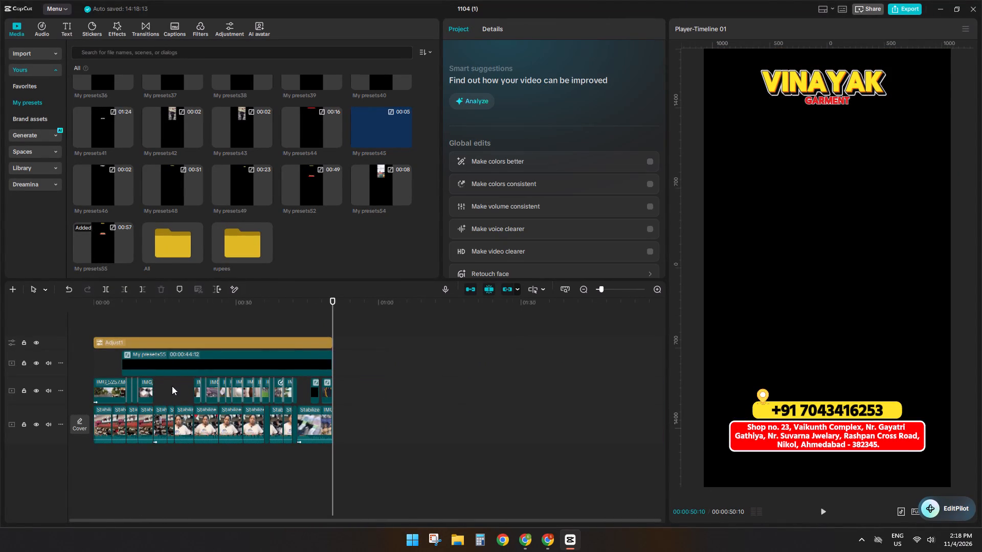
Remove the My presets55 portion over the gap between overlay clips, from 00:00:12:18 to 00:00:21:04.
{"action": "scroll", "coordinate": [172, 386], "scroll_direction": "up", "scroll_amount": 5, "text": "ctrl"}
{"action": "left_click", "coordinate": [176, 310]}
{"action": "left_click_drag", "start_coordinate": [177, 322], "coordinate": [169, 332]}
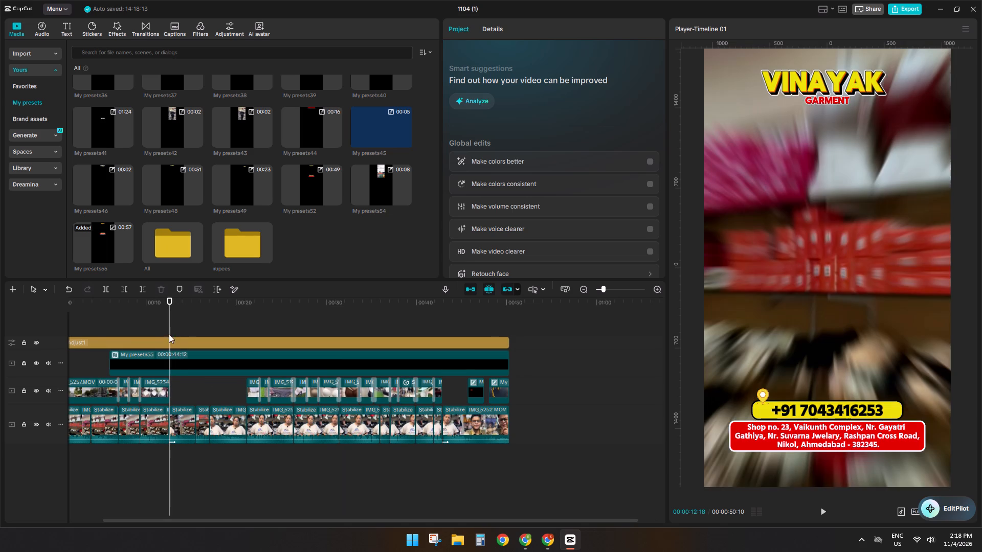
{"action": "left_click", "coordinate": [171, 367]}
{"action": "key", "text": "s"}
{"action": "double_click", "coordinate": [242, 319]}
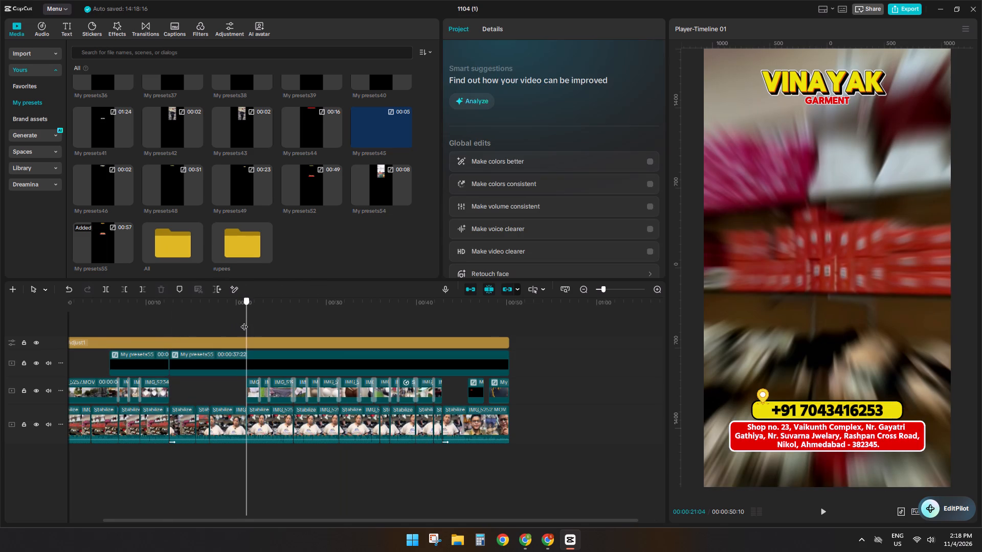
{"action": "left_click", "coordinate": [240, 363]}
{"action": "key", "text": "q"}
Split the My presets55 clip at 00:00:42:27, where the overlay clips end, and delete the remainder.
{"action": "left_click", "coordinate": [438, 326]}
{"action": "left_click_drag", "start_coordinate": [438, 324], "coordinate": [443, 322]}
{"action": "left_click", "coordinate": [440, 363]}
{"action": "type", "text": "sd"}
{"action": "key", "text": "space"}
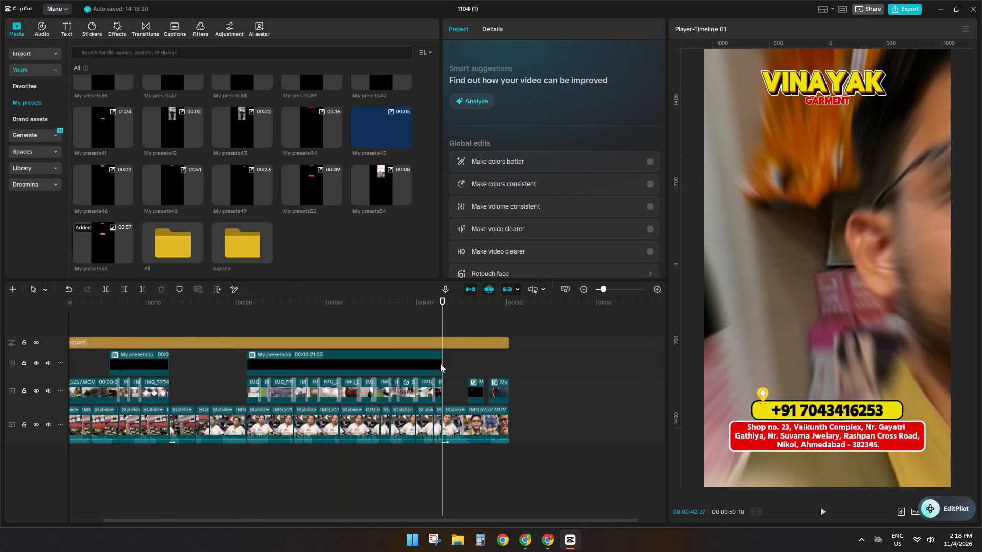
Check the shop name and contact overlay on the first clips, and play the opening from the start.
{"action": "left_click", "coordinate": [105, 310]}
{"action": "left_click_drag", "start_coordinate": [105, 310], "coordinate": [143, 315]}
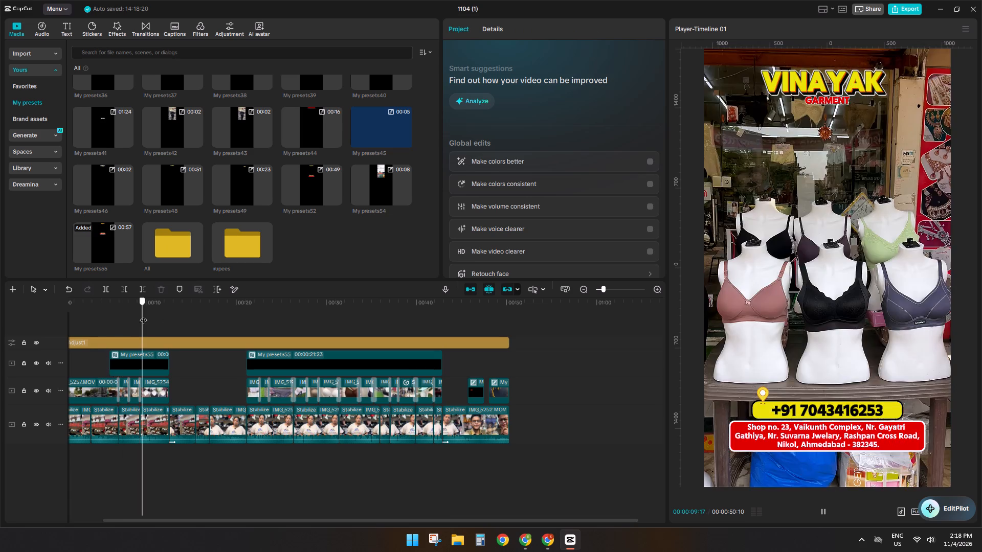
{"action": "left_click_drag", "start_coordinate": [143, 315], "coordinate": [30, 321]}
{"action": "key", "text": "space"}
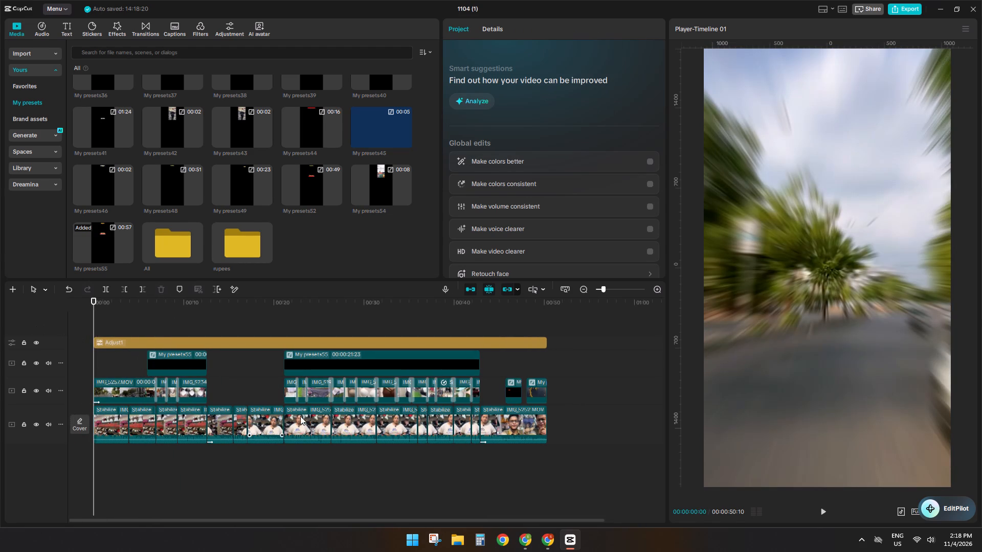
{"action": "key", "text": "space"}
{"action": "key", "text": "space"}
{"action": "left_click", "coordinate": [906, 14]}
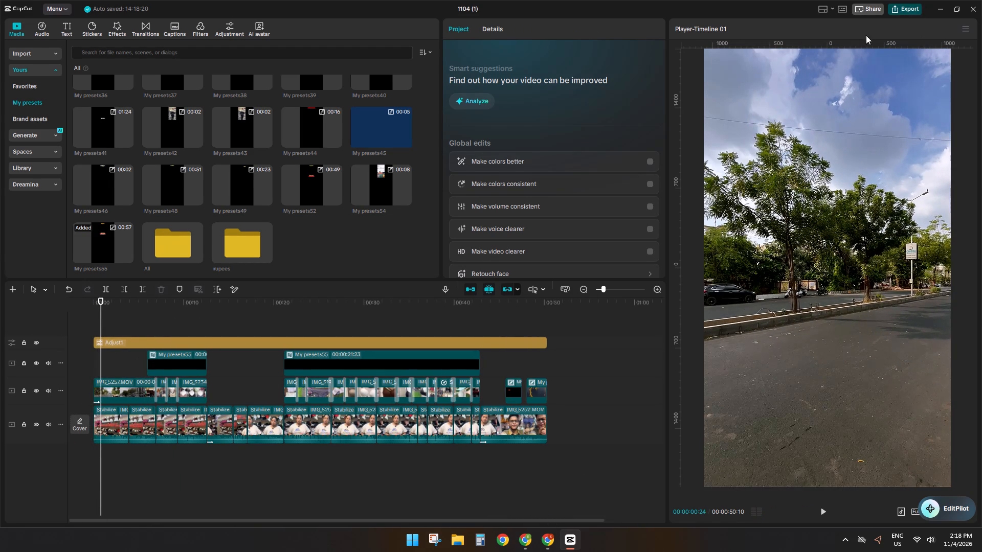
{"action": "left_click", "coordinate": [607, 422]}
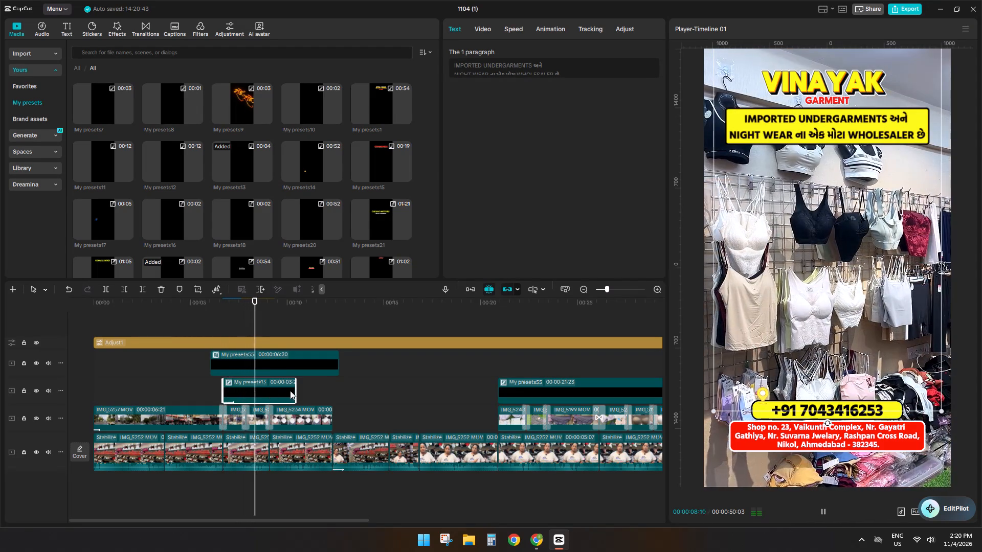
{"action": "left_click", "coordinate": [272, 317]}
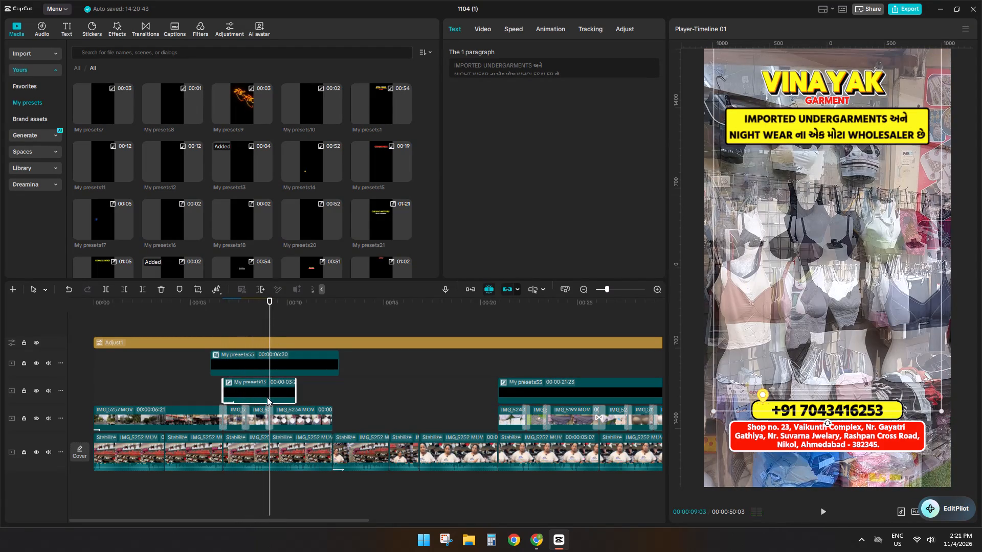
{"action": "key", "text": "s"}
{"action": "key", "text": "d"}
Open My presets13 and replace its caption with "जहां पर दिवाली और New Year की खुशी में", breaking the line before खुशी.
{"action": "double_click", "coordinate": [260, 399]}
{"action": "left_click", "coordinate": [219, 373]}
{"action": "left_click_drag", "start_coordinate": [591, 91], "coordinate": [590, 91]}
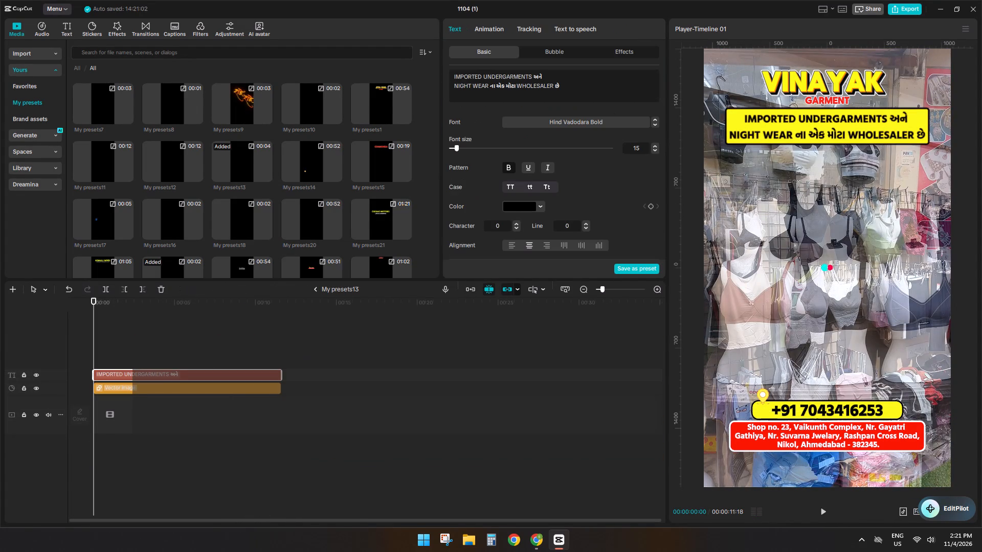
{"action": "left_click_drag", "start_coordinate": [590, 91], "coordinate": [376, 70]}
{"action": "key", "text": "ctrl+v"}
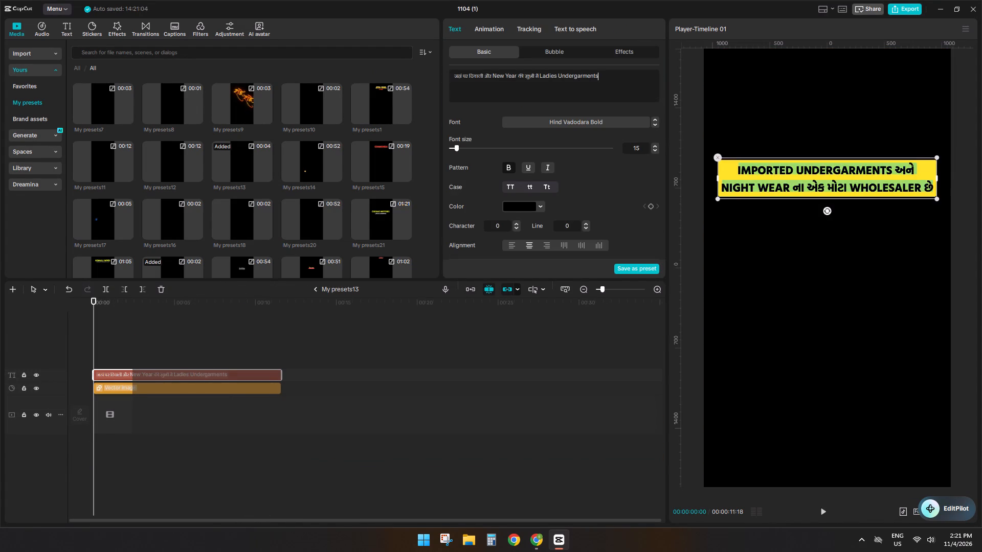
{"action": "left_click", "coordinate": [538, 76]}
{"action": "left_click_drag", "start_coordinate": [539, 76], "coordinate": [600, 76]}
{"action": "left_click", "coordinate": [600, 76]}
{"action": "left_click_drag", "start_coordinate": [600, 75], "coordinate": [544, 77]}
{"action": "key", "text": "BackSpace"}
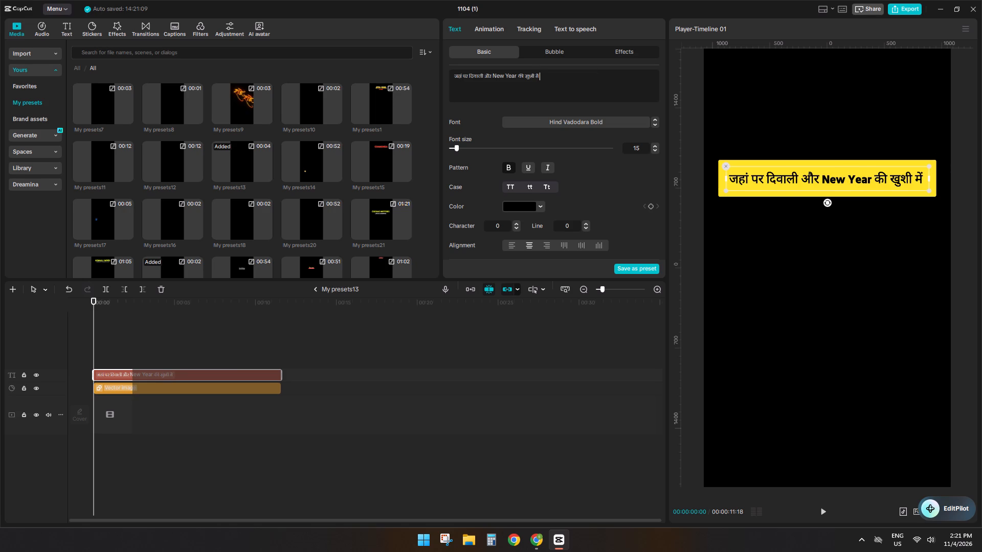
{"action": "left_click", "coordinate": [524, 79]}
{"action": "key", "text": "Return"}
Set the caption to uppercase, enlarge it slightly within the yellow box, set line spacing to -2, and return to the main timeline.
{"action": "left_click", "coordinate": [506, 189]}
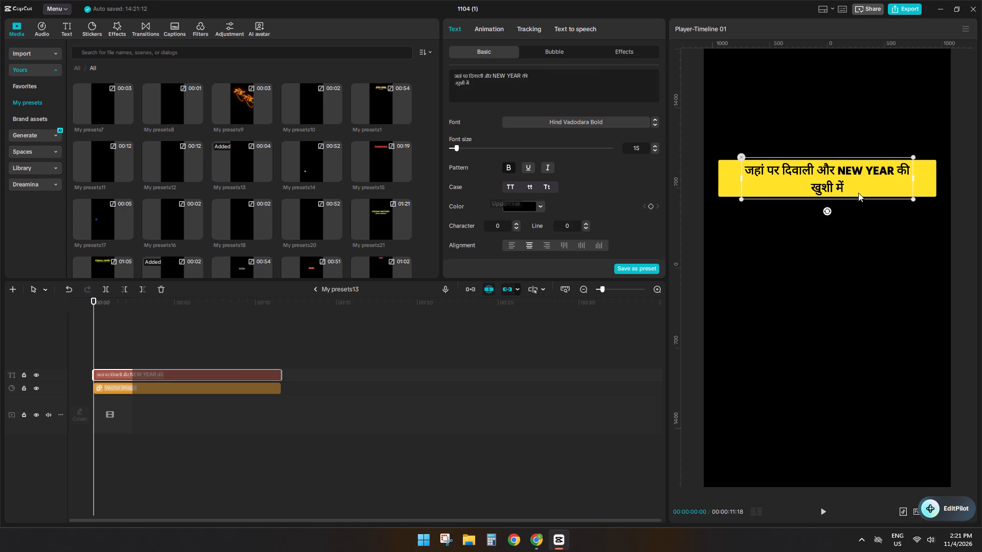
{"action": "left_click_drag", "start_coordinate": [744, 200], "coordinate": [712, 204]}
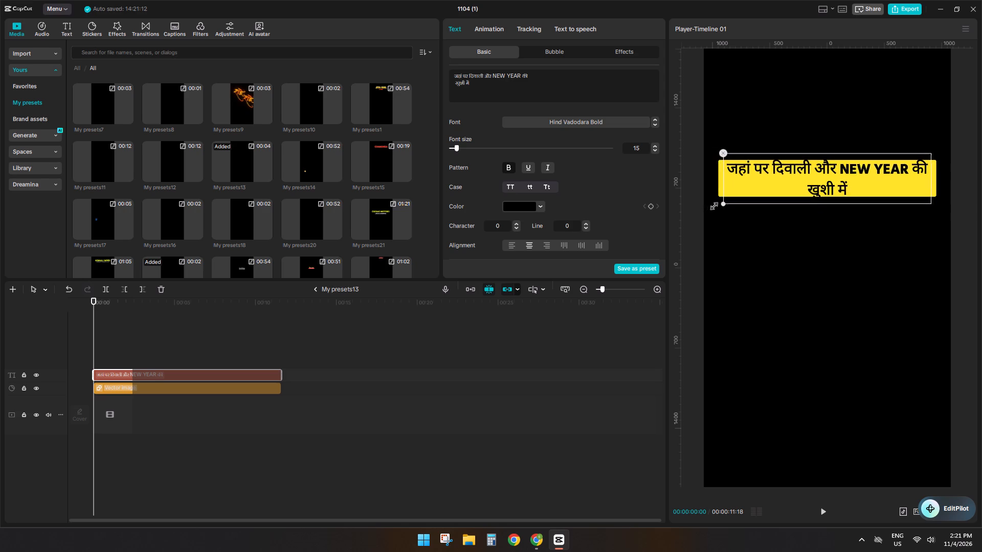
{"action": "left_click_drag", "start_coordinate": [712, 204], "coordinate": [727, 201]}
{"action": "triple_click", "coordinate": [587, 230]}
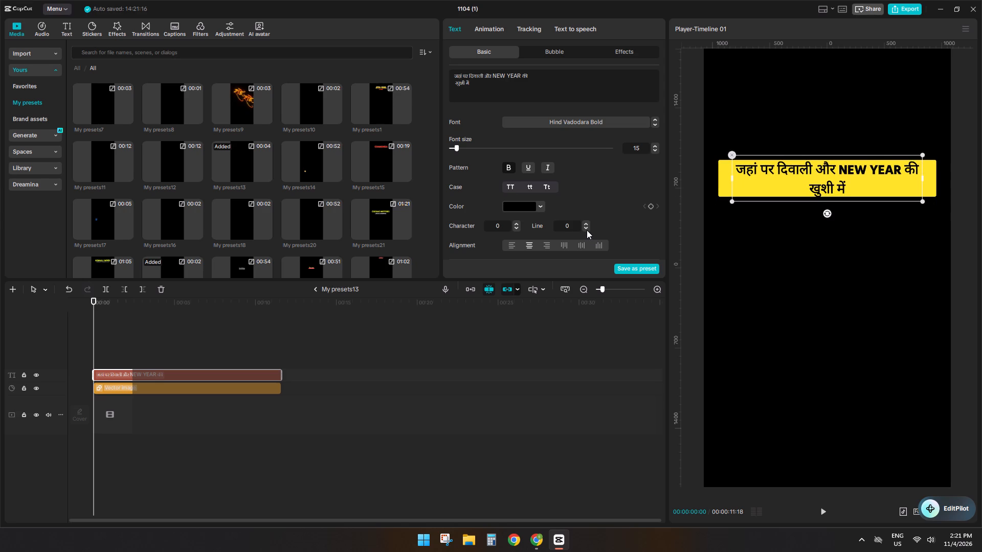
{"action": "left_click", "coordinate": [585, 229]}
{"action": "left_click", "coordinate": [315, 283]}
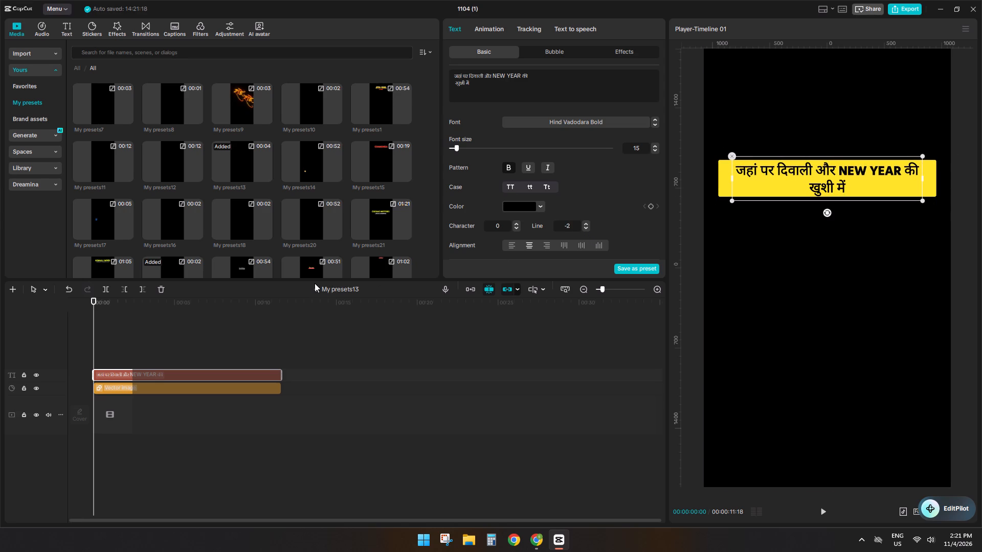
Play back the new caption and add My presets46 directly after My presets13, at 00:00:09:03.
{"action": "left_click", "coordinate": [199, 330]}
{"action": "left_click_drag", "start_coordinate": [199, 330], "coordinate": [193, 330]}
{"action": "key", "text": "space"}
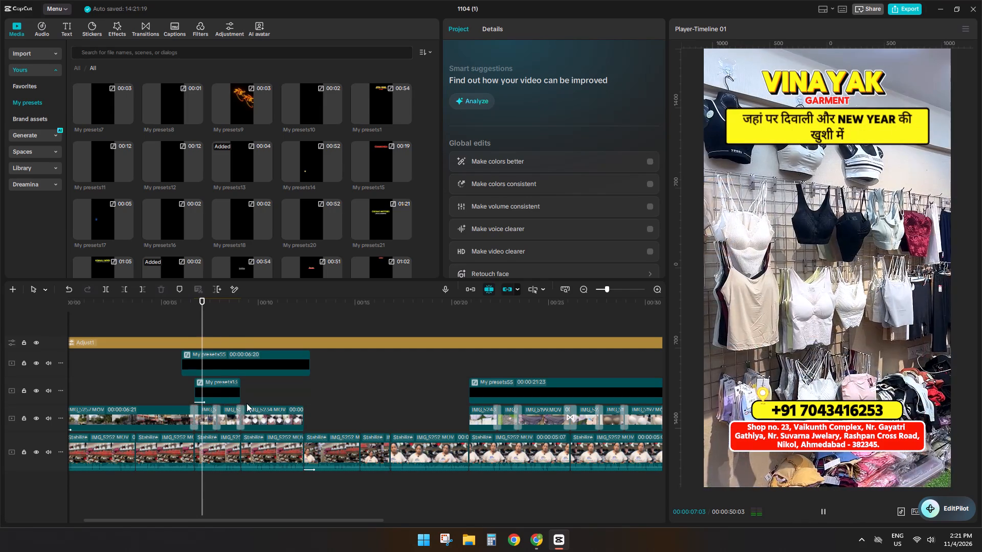
{"action": "double_click", "coordinate": [243, 386]}
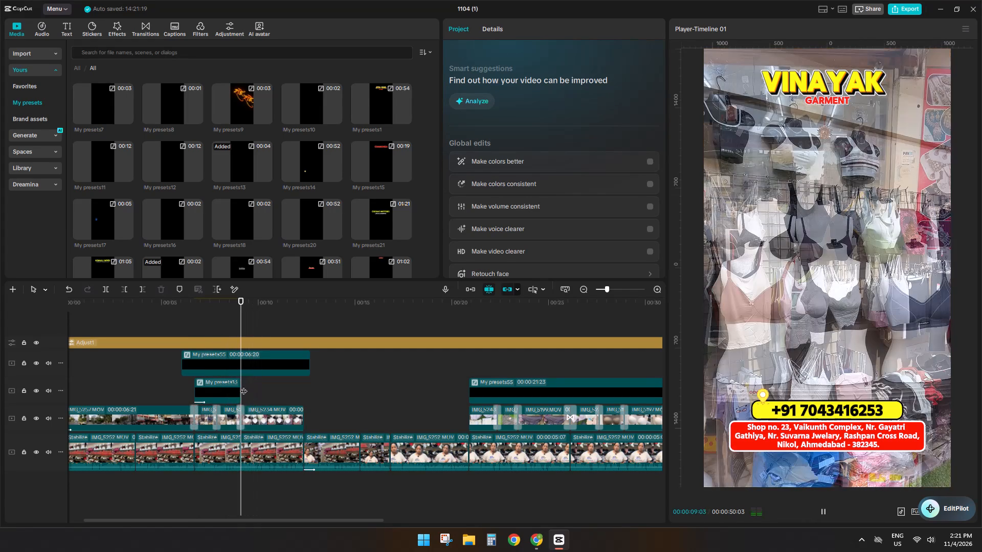
{"action": "scroll", "coordinate": [153, 216], "scroll_direction": "down", "scroll_amount": 3}
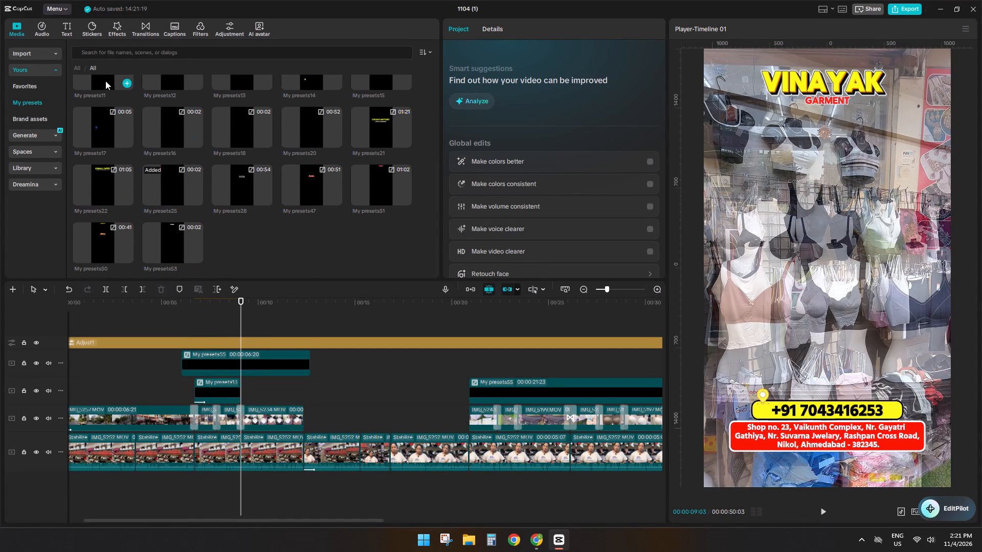
{"action": "left_click", "coordinate": [78, 68]}
{"action": "left_click", "coordinate": [106, 183]}
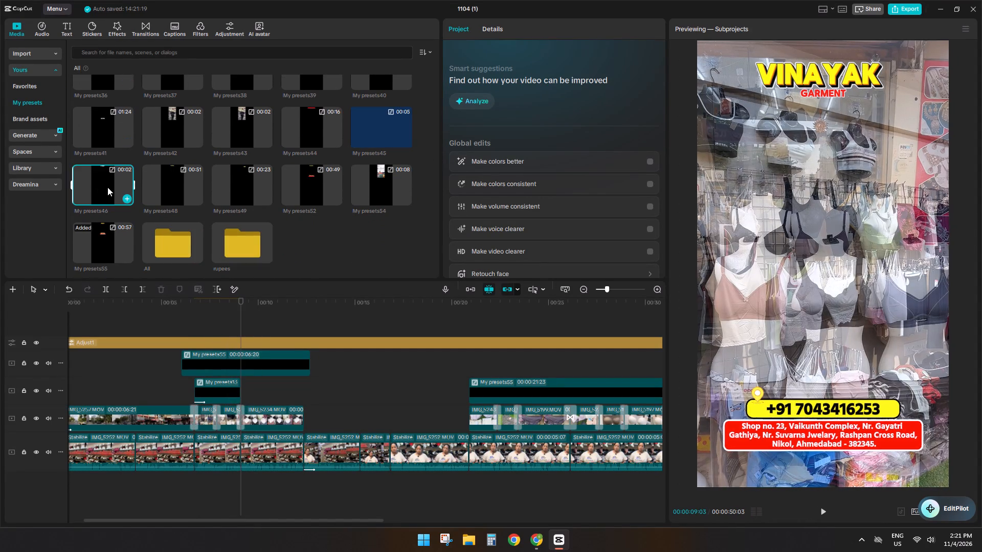
{"action": "left_click_drag", "start_coordinate": [107, 187], "coordinate": [244, 389]}
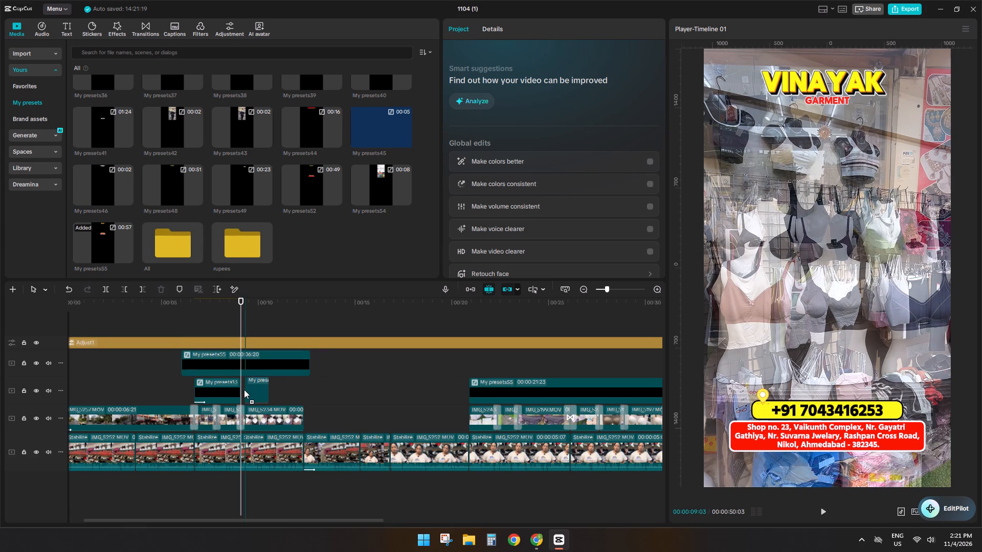
{"action": "left_click_drag", "start_coordinate": [244, 389], "coordinate": [242, 390]}
Undo the compound clip of My presets46 to get its separate CORPORATE and GIFTING text clips.
{"action": "right_click", "coordinate": [250, 388]}
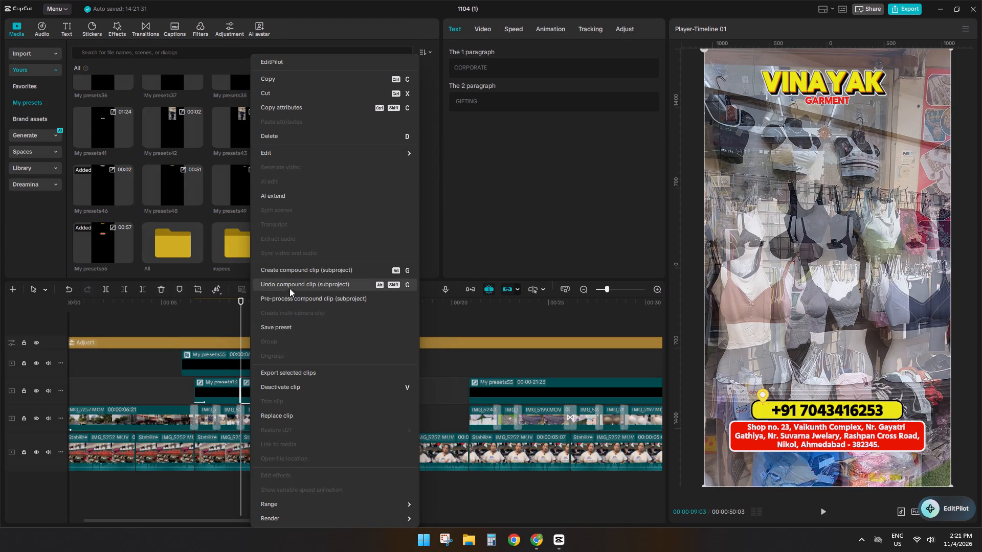
{"action": "left_click", "coordinate": [289, 288]}
{"action": "left_click_drag", "start_coordinate": [264, 383], "coordinate": [306, 378]}
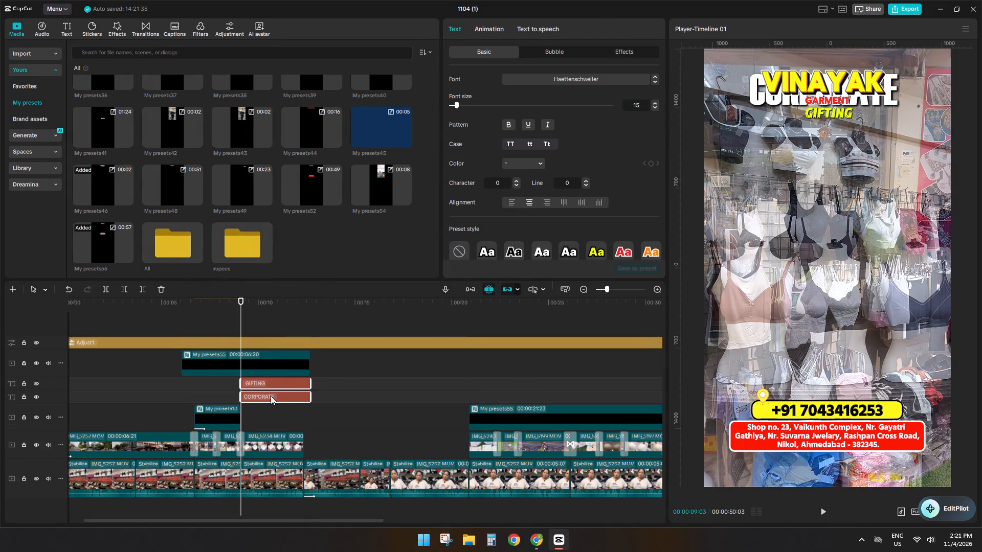
Replace the CORPORATE text with "Ladies" from the copied transcript line and set it to uppercase.
{"action": "left_click", "coordinate": [262, 398]}
{"action": "left_click_drag", "start_coordinate": [528, 78], "coordinate": [402, 74]}
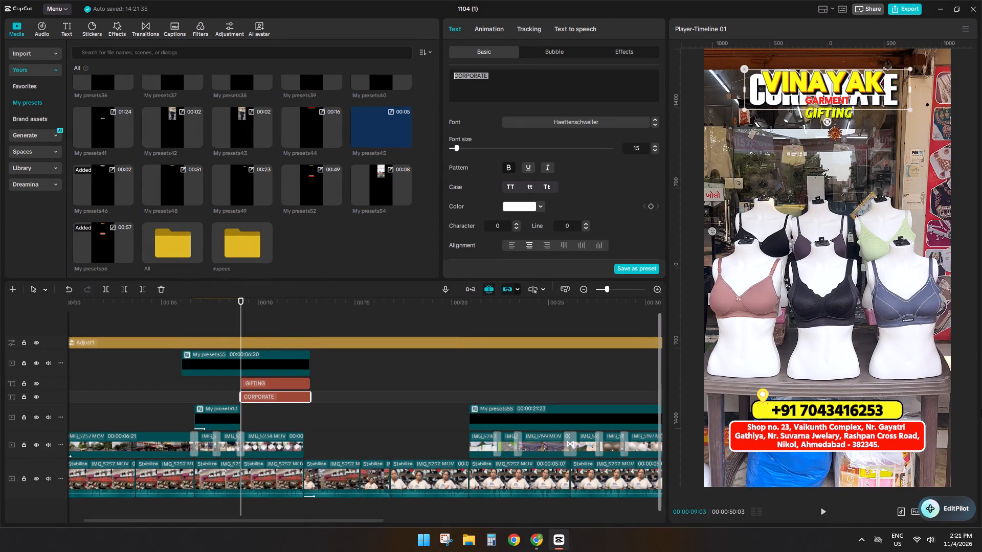
{"action": "key", "text": "super+v"}
{"action": "left_click", "coordinate": [237, 230]}
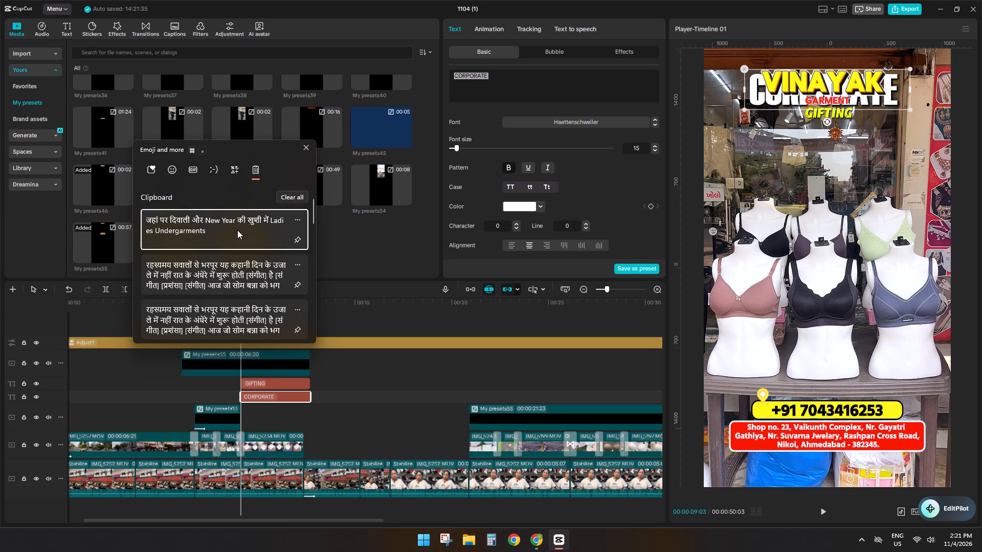
{"action": "key", "text": "ctrl+v"}
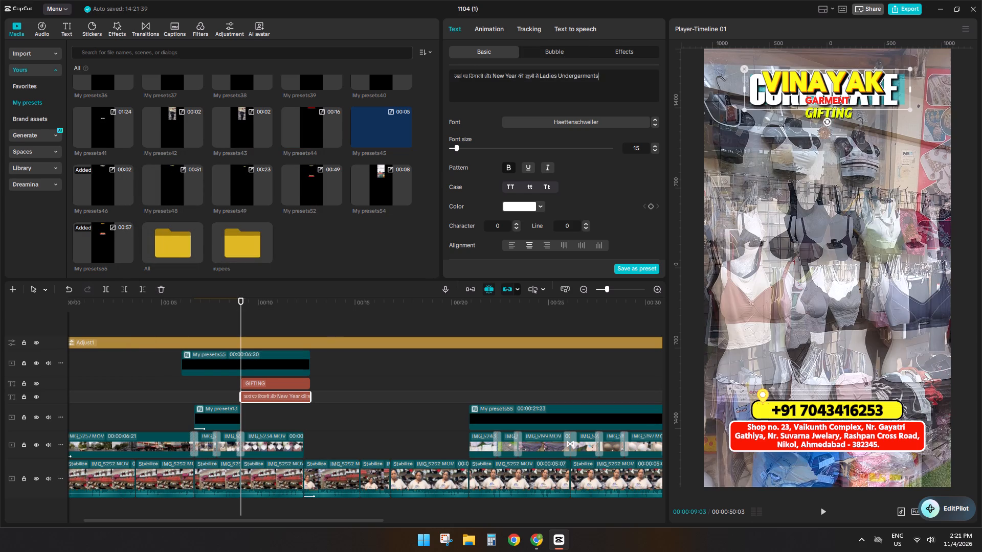
{"action": "left_click_drag", "start_coordinate": [540, 75], "coordinate": [410, 76]}
{"action": "key", "text": "BackSpace"}
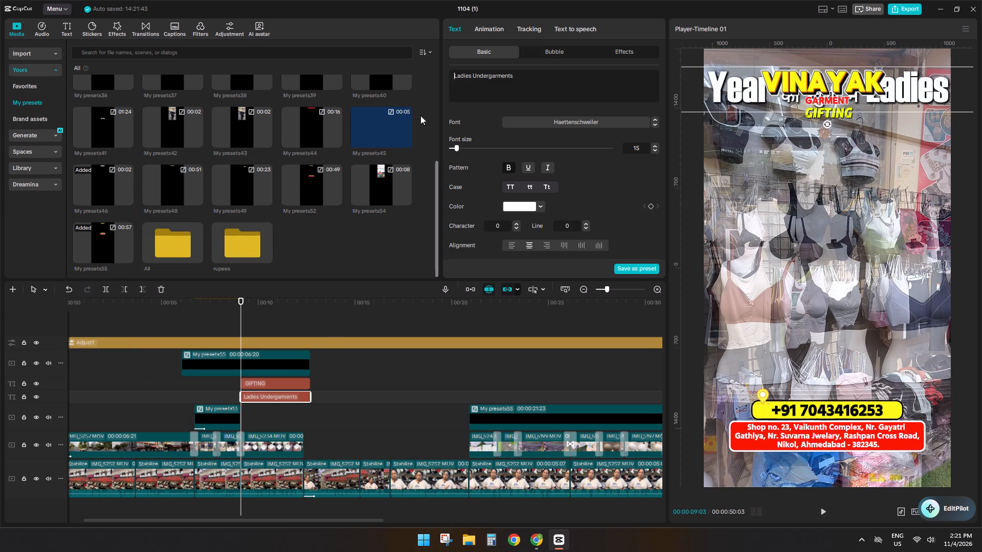
{"action": "left_click_drag", "start_coordinate": [473, 77], "coordinate": [502, 76]}
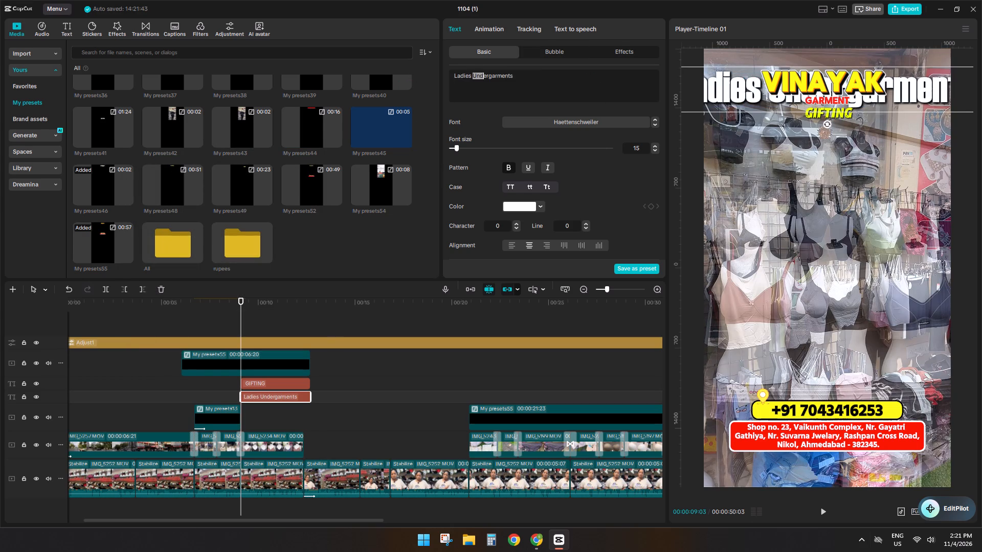
{"action": "left_click_drag", "start_coordinate": [502, 76], "coordinate": [533, 76]}
{"action": "key", "text": "BackSpace"}
{"action": "left_click", "coordinate": [507, 189]}
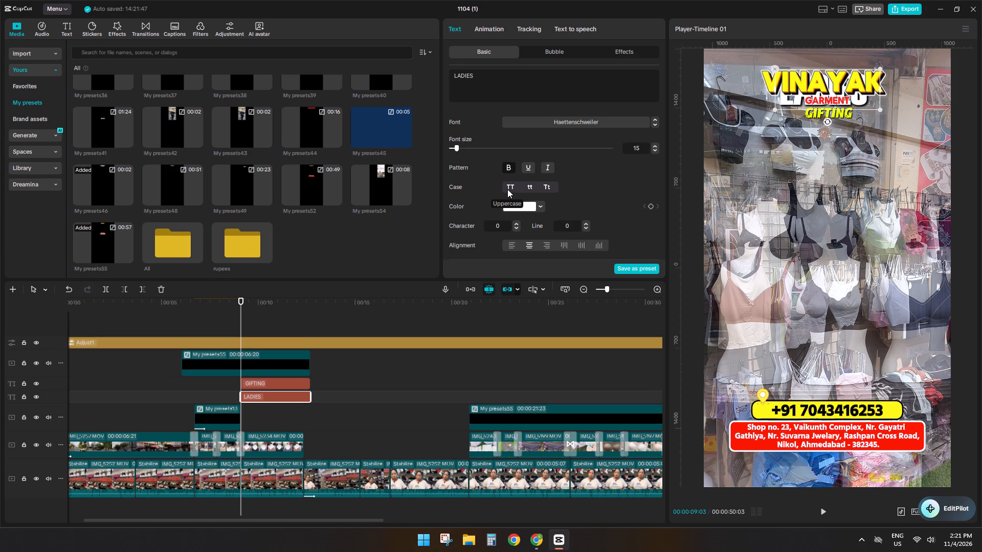
Replace the GIFTING text with "Undergarments" from the copied transcript line.
{"action": "left_click", "coordinate": [283, 385]}
{"action": "left_click_drag", "start_coordinate": [532, 75], "coordinate": [517, 78]}
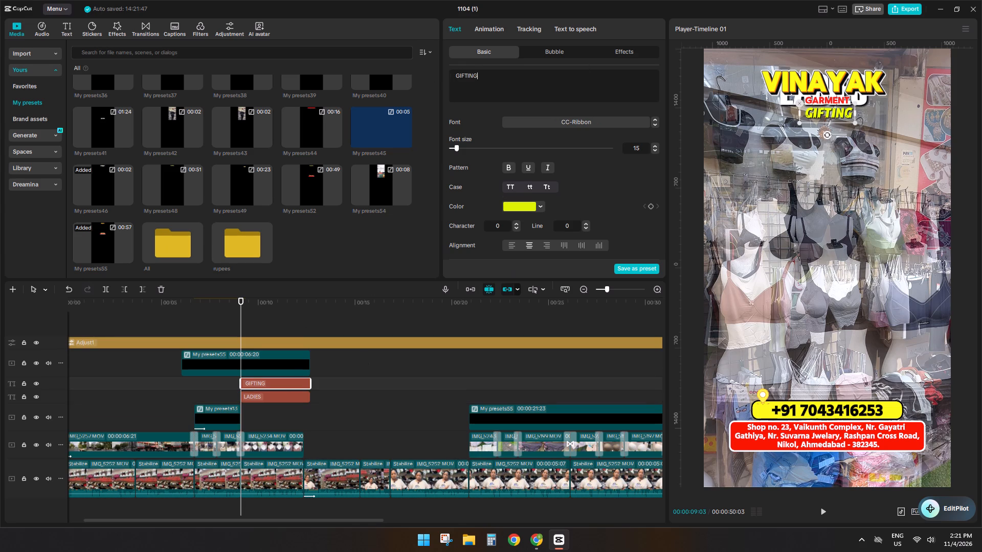
{"action": "left_click_drag", "start_coordinate": [517, 78], "coordinate": [309, 60]}
{"action": "key", "text": "super+v"}
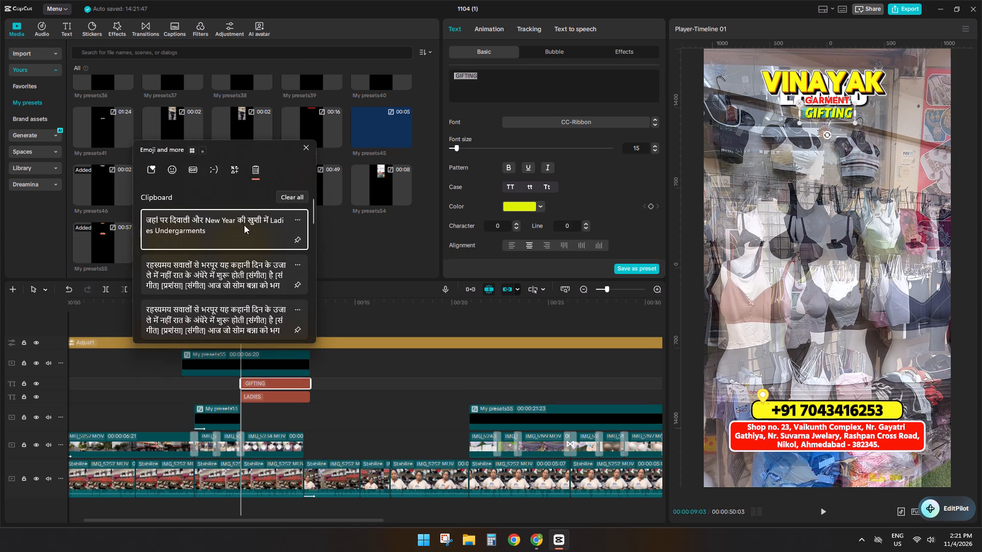
{"action": "left_click", "coordinate": [243, 224]}
{"action": "key", "text": "ctrl+v"}
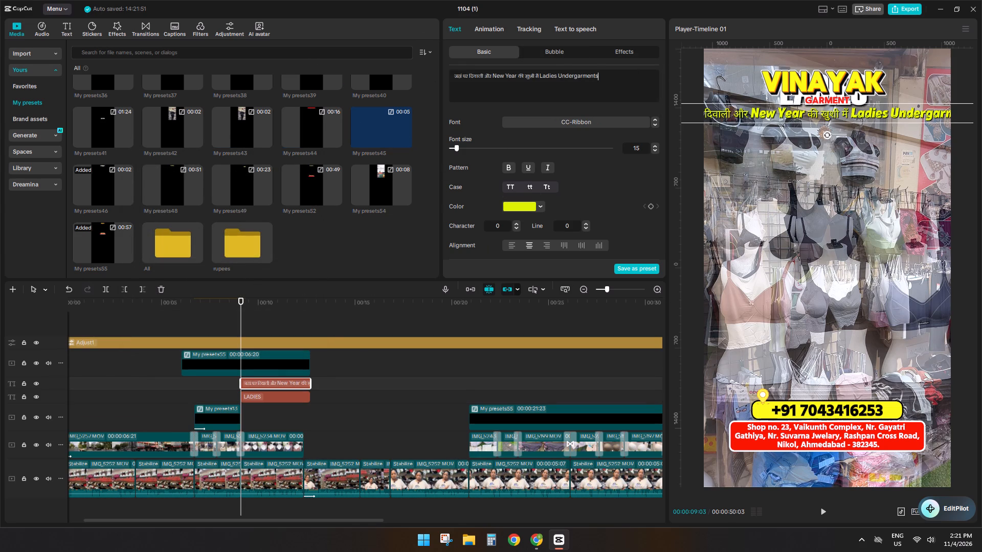
{"action": "left_click_drag", "start_coordinate": [559, 77], "coordinate": [431, 89]}
{"action": "key", "text": "BackSpace"}
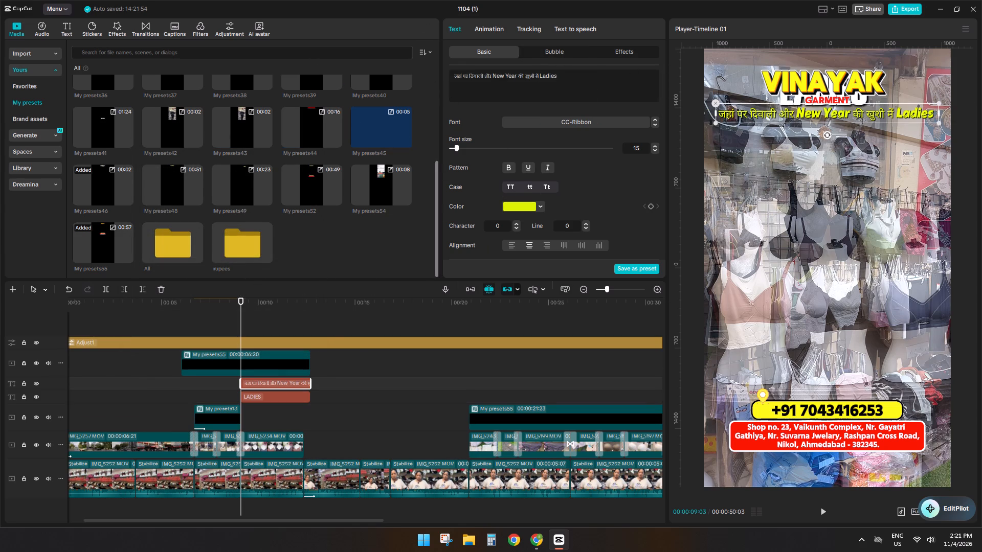
{"action": "key", "text": "ctrl+z"}
{"action": "left_click_drag", "start_coordinate": [559, 73], "coordinate": [495, 73]}
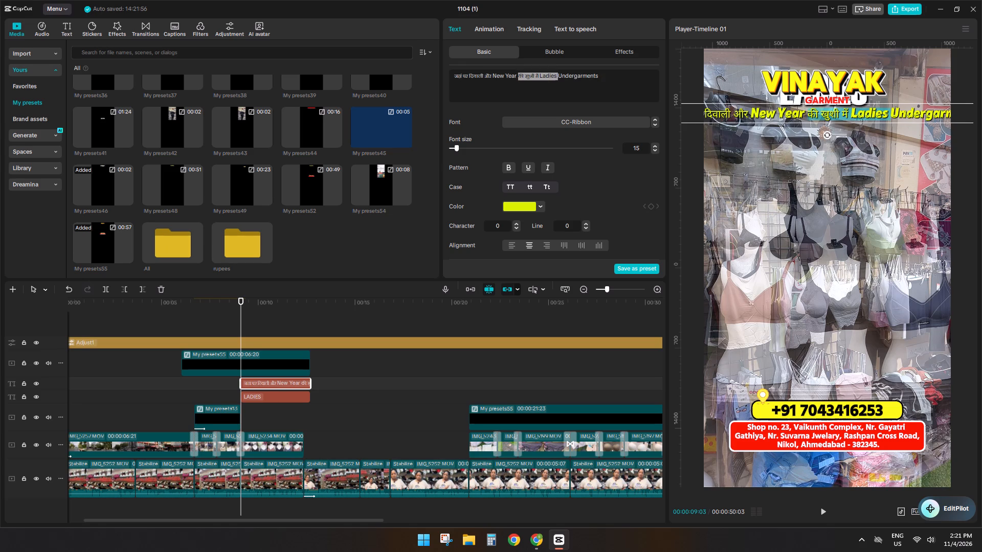
{"action": "left_click_drag", "start_coordinate": [495, 73], "coordinate": [440, 75]}
{"action": "key", "text": "BackSpace"}
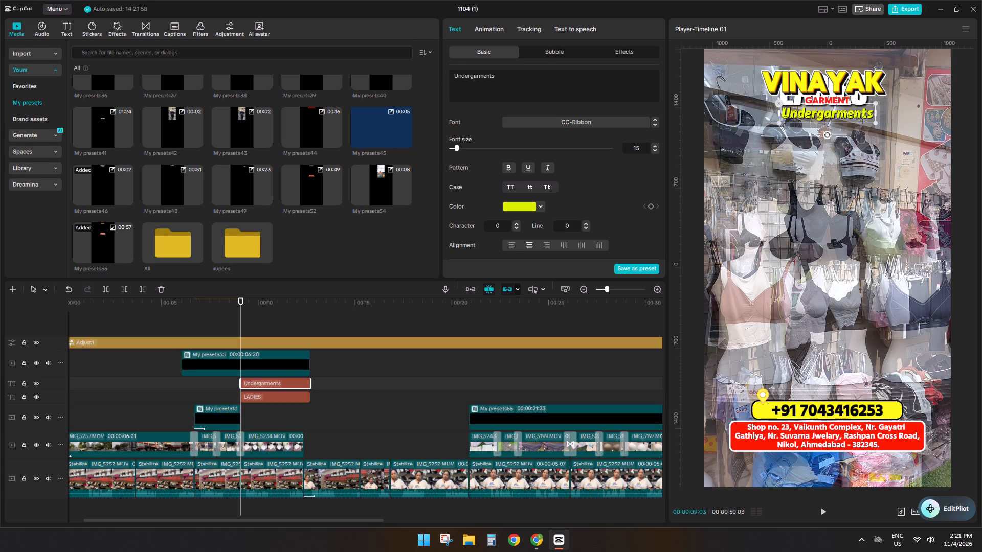
Scale the Undergarments text down slightly so it is narrower than the LADIES text.
{"action": "left_click_drag", "start_coordinate": [775, 123], "coordinate": [792, 118]}
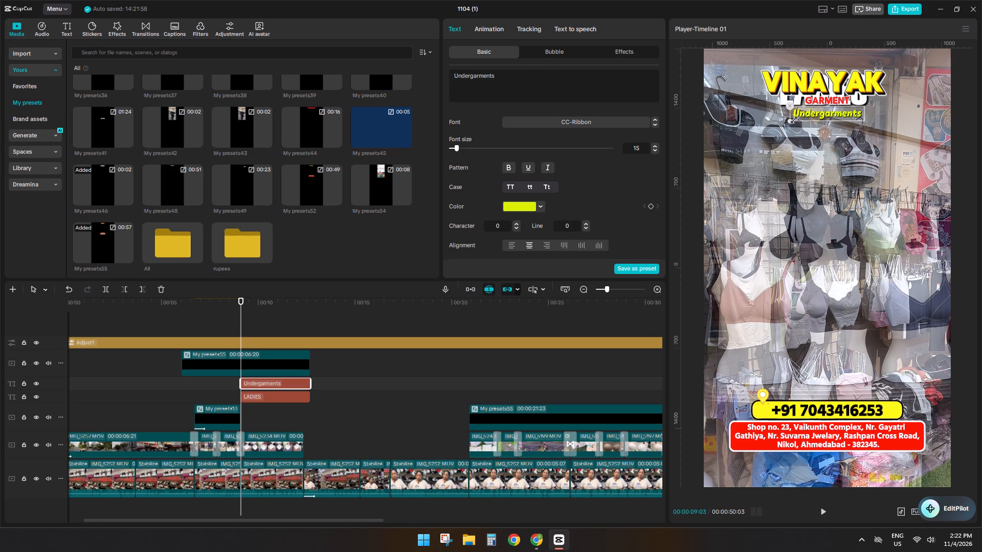
{"action": "left_click_drag", "start_coordinate": [792, 118], "coordinate": [791, 118]}
{"action": "left_click", "coordinate": [815, 114]}
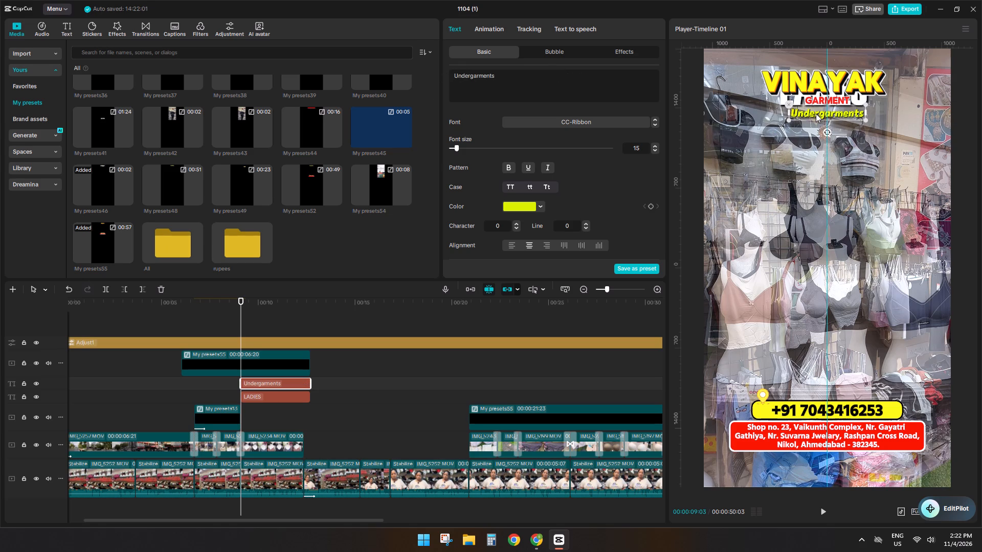
Move the LADIES and Undergarments texts together to just below the VINAYAK GARMENT heading, and nudge Undergarments up closer under LADIES.
{"action": "left_click_drag", "start_coordinate": [305, 408], "coordinate": [274, 375]}
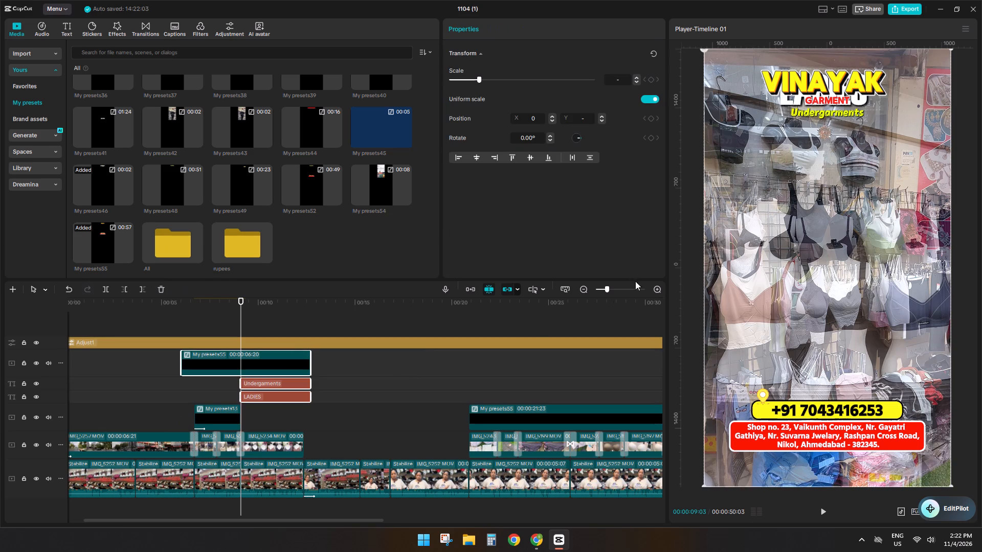
{"action": "left_click_drag", "start_coordinate": [309, 420], "coordinate": [265, 388]}
{"action": "left_click_drag", "start_coordinate": [834, 109], "coordinate": [832, 144]}
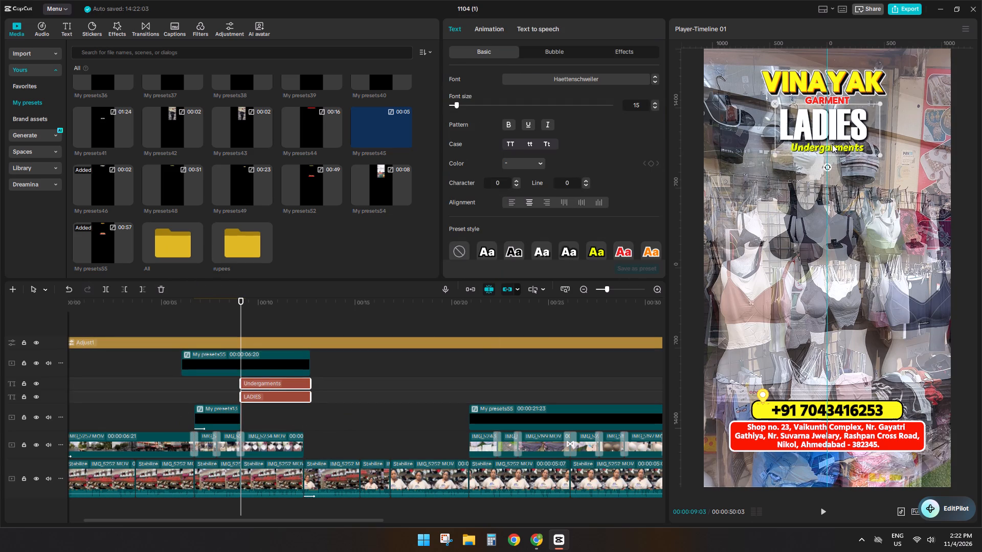
{"action": "left_click_drag", "start_coordinate": [832, 144], "coordinate": [828, 324]}
{"action": "right_click_drag", "start_coordinate": [832, 197], "coordinate": [828, 324]}
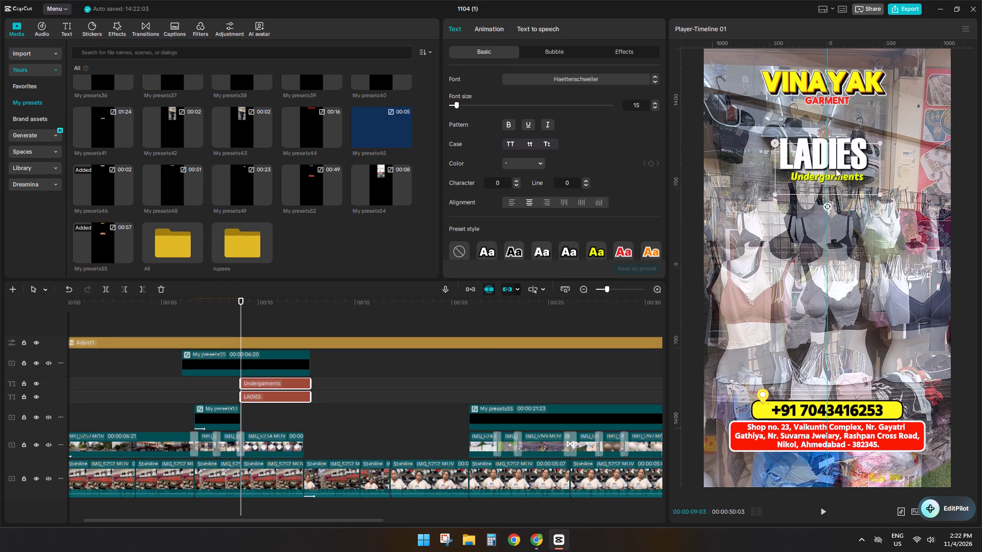
{"action": "left_click", "coordinate": [833, 147]}
{"action": "double_click", "coordinate": [833, 147]}
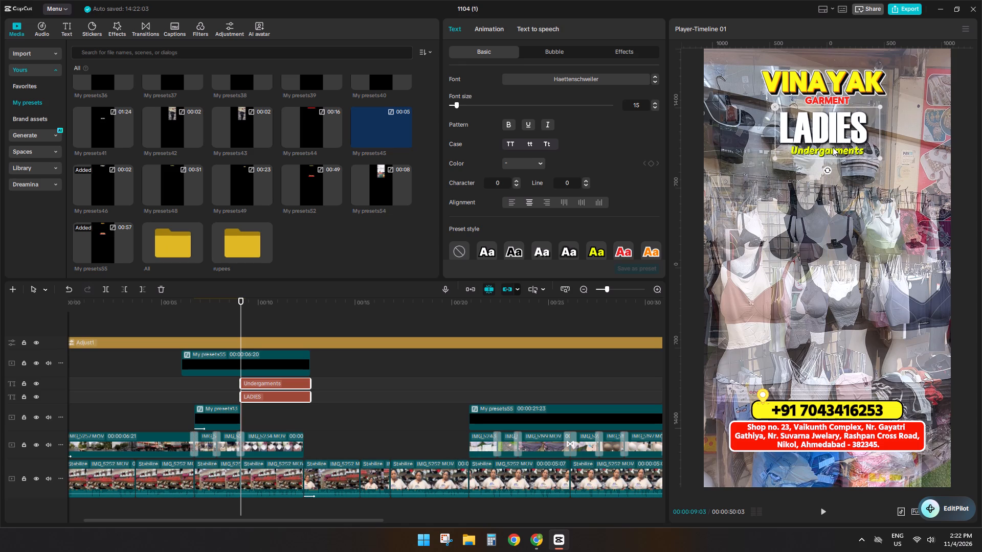
{"action": "left_click", "coordinate": [266, 411]}
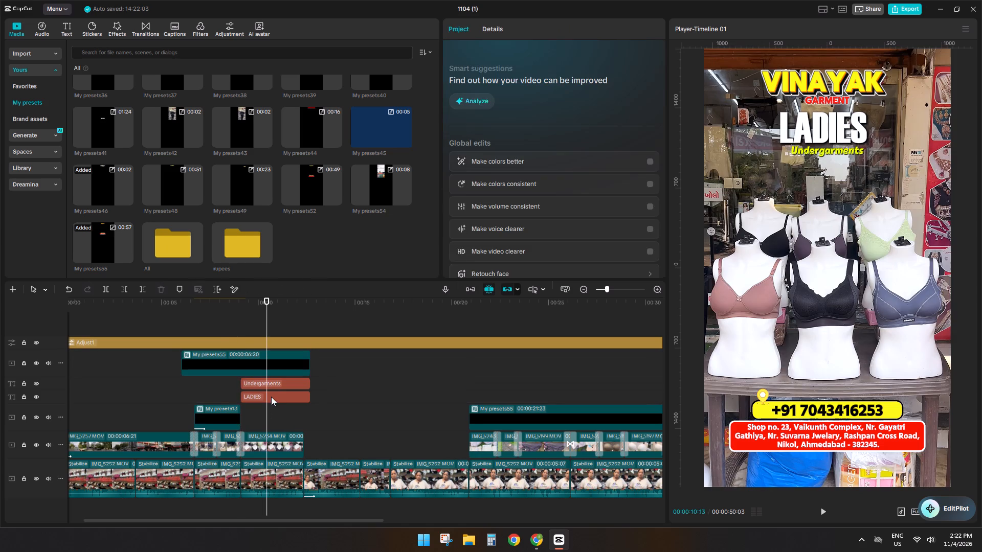
{"action": "left_click", "coordinate": [271, 397]}
{"action": "left_click", "coordinate": [275, 384]}
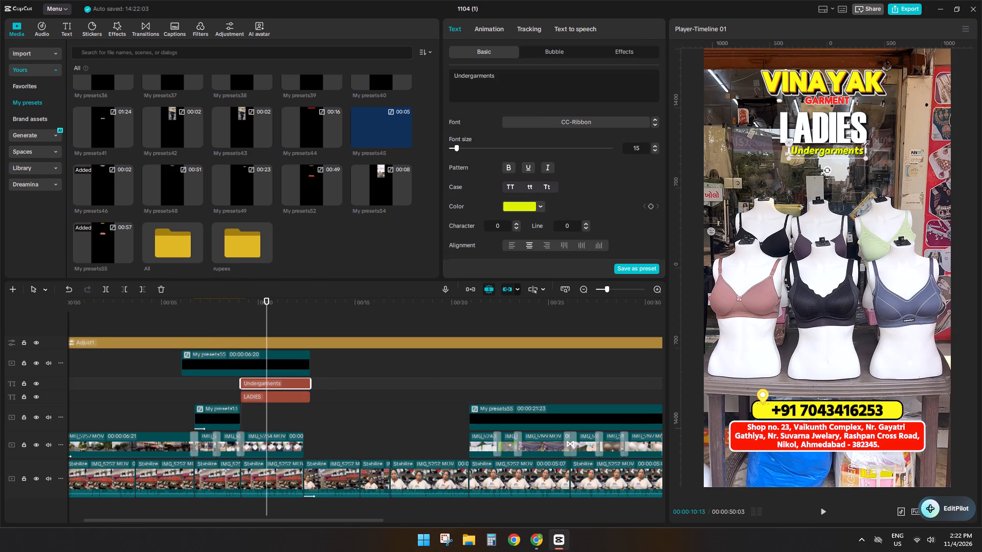
{"action": "left_click", "coordinate": [864, 143]}
{"action": "left_click", "coordinate": [834, 150]}
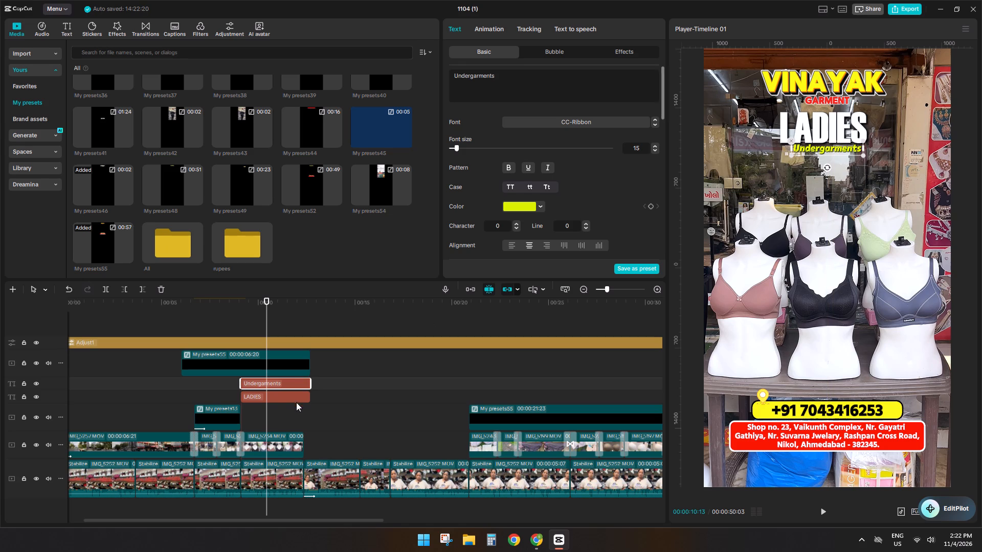
Combine the LADIES and Undergarments text clips into one compound clip.
{"action": "left_click_drag", "start_coordinate": [283, 415], "coordinate": [264, 387]}
{"action": "key", "text": "alt+g"}
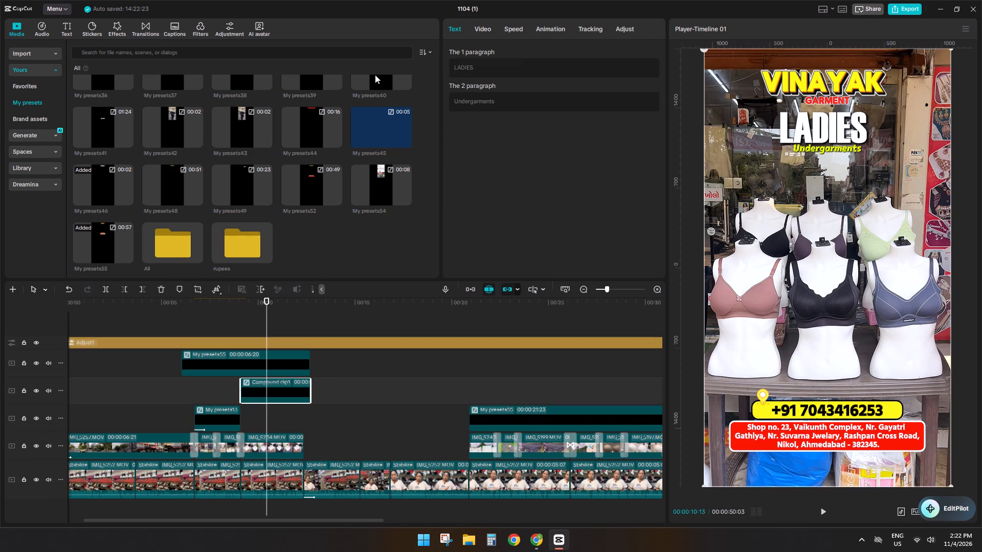
Try the favourite Slide Right entrance animation on the compound clip, settle on Flip, and play it back from 00:00:08:26.
{"action": "left_click", "coordinate": [564, 31]}
{"action": "left_click", "coordinate": [545, 31]}
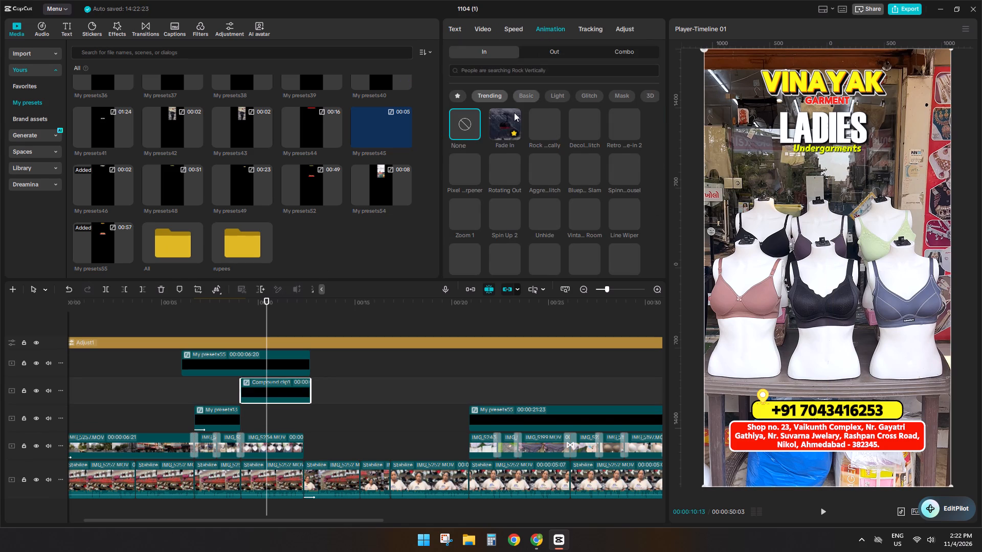
{"action": "left_click", "coordinate": [450, 97]}
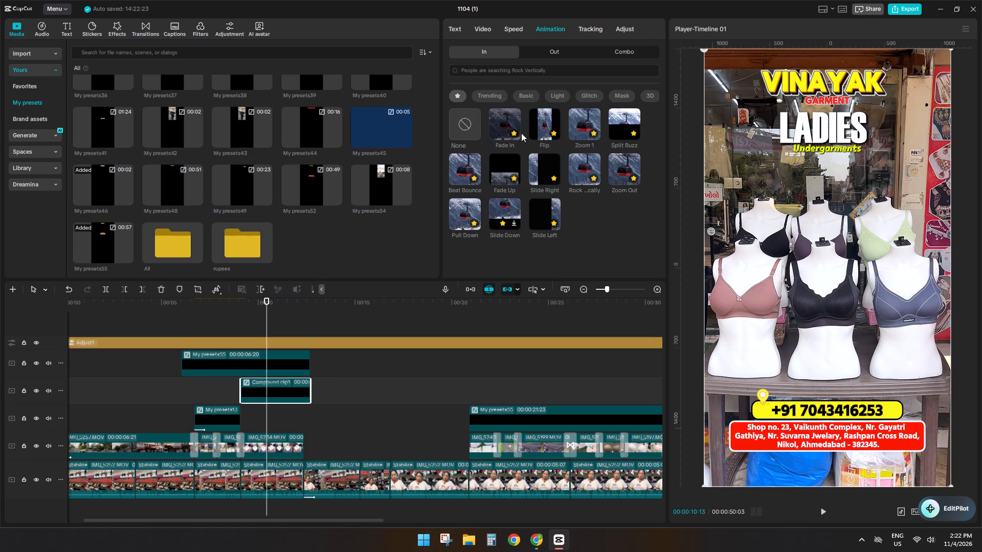
{"action": "left_click", "coordinate": [530, 160]}
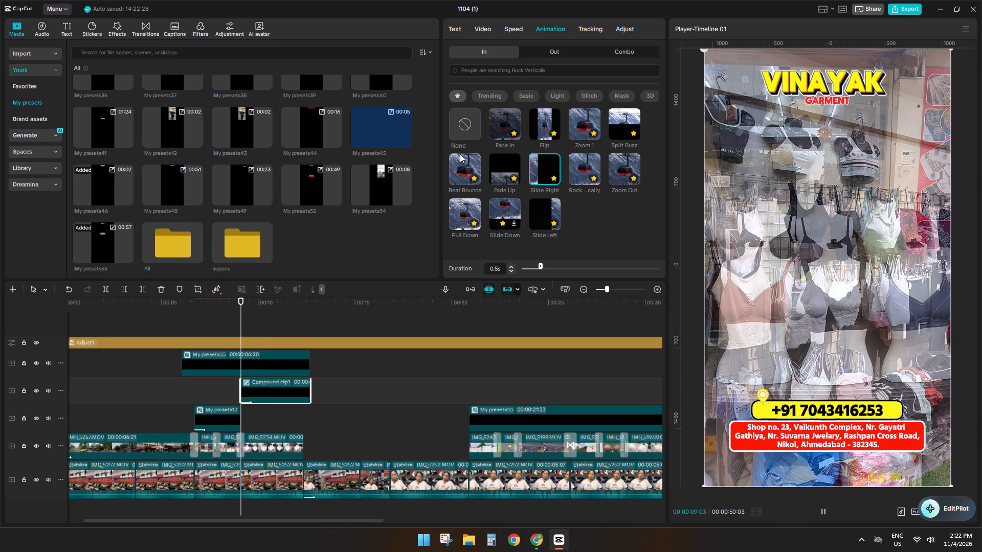
{"action": "left_click", "coordinate": [532, 127]}
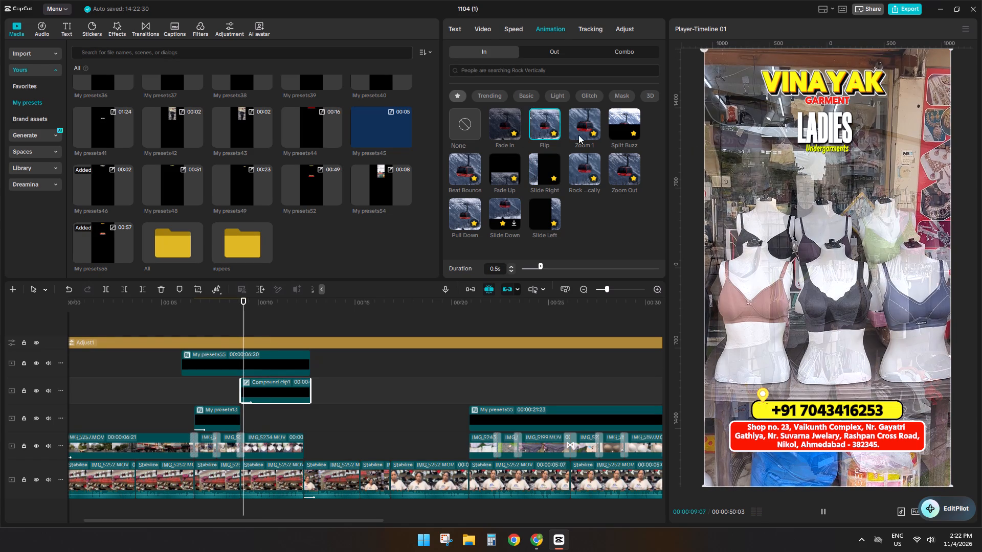
{"action": "key", "text": "space"}
{"action": "left_click", "coordinate": [235, 393]}
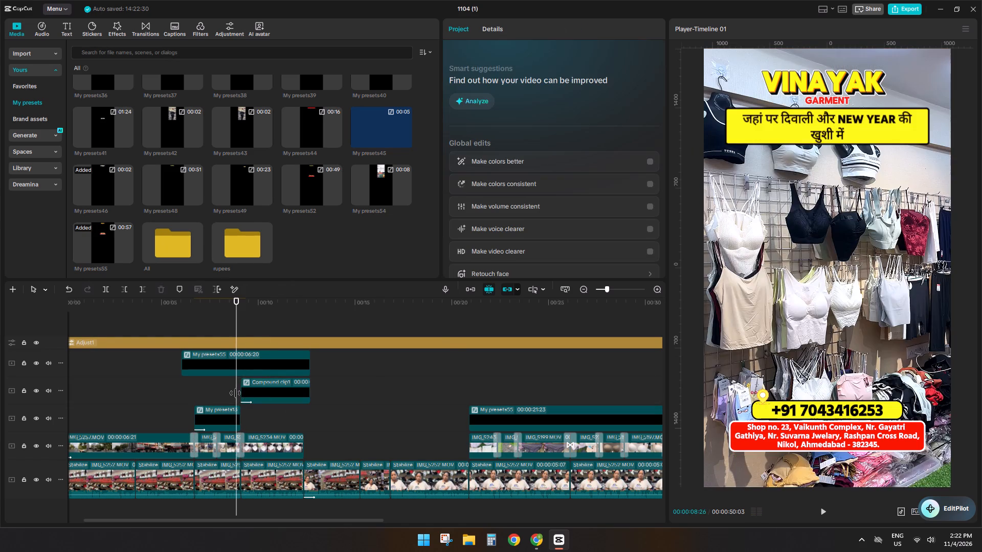
{"action": "key", "text": "space"}
Cut the LADIES Undergarments compound clip at 00:00:12:11, where the overlay footage ends, and remove the remainder.
{"action": "left_click", "coordinate": [253, 396]}
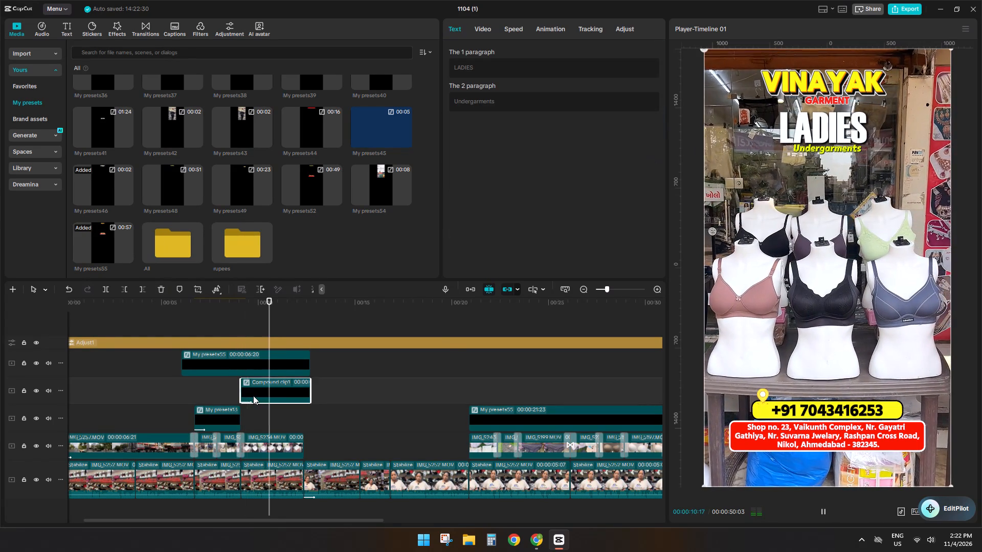
{"action": "left_click", "coordinate": [302, 415]}
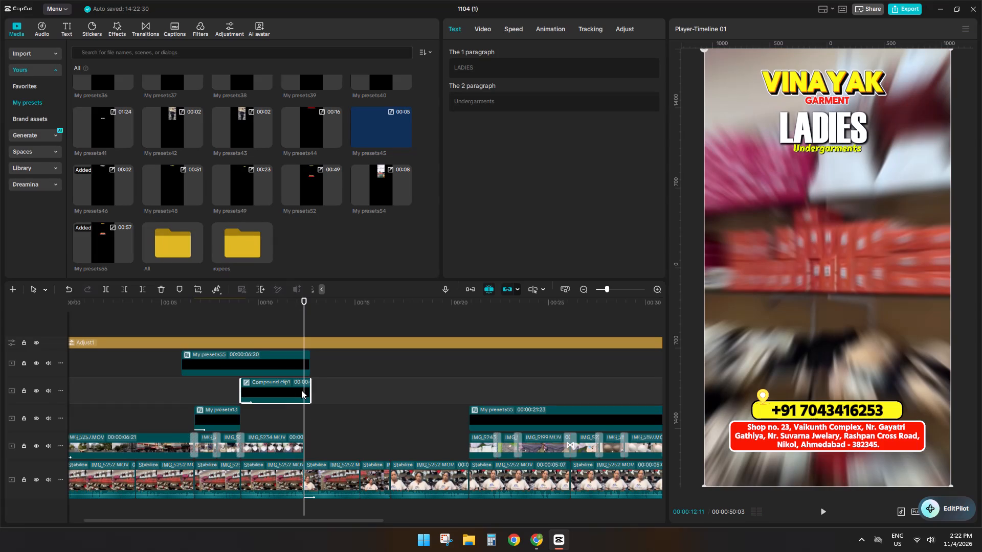
{"action": "left_click", "coordinate": [301, 390]}
{"action": "type", "text": "sd"}
Play back the end of the new caption and the footage from about 00:00:20 to check where captions belong.
{"action": "key", "text": "space"}
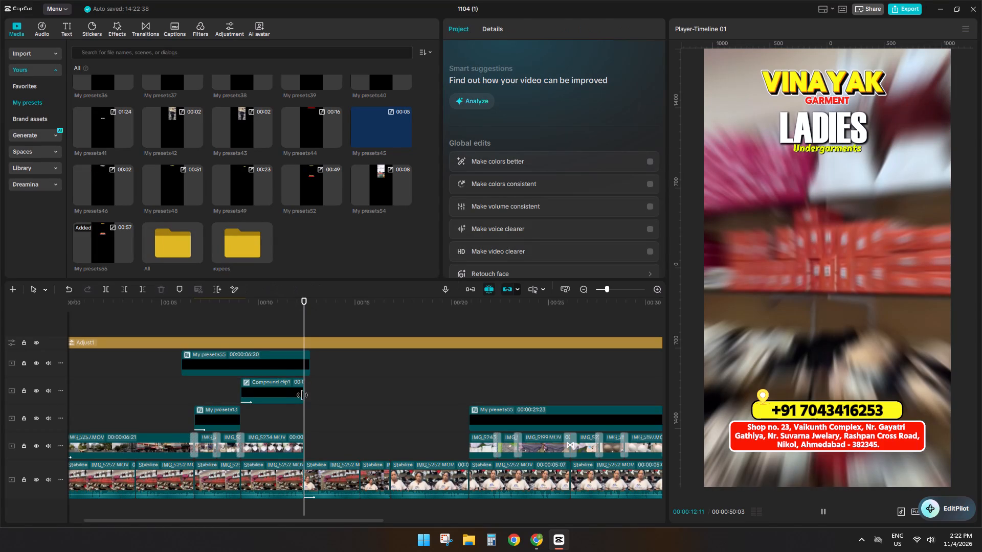
{"action": "scroll", "coordinate": [305, 427], "scroll_direction": "up", "scroll_amount": 4, "text": "ctrl"}
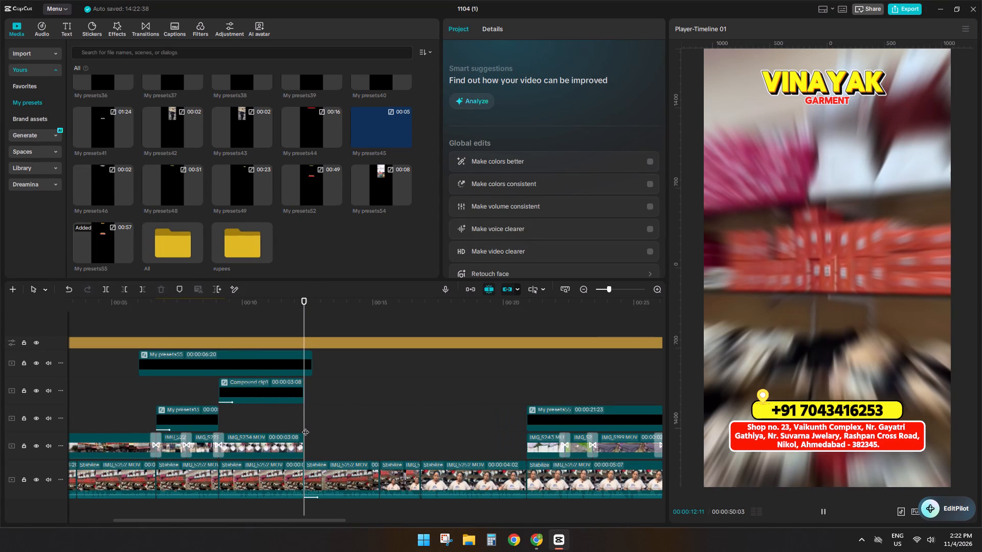
{"action": "key", "text": "space"}
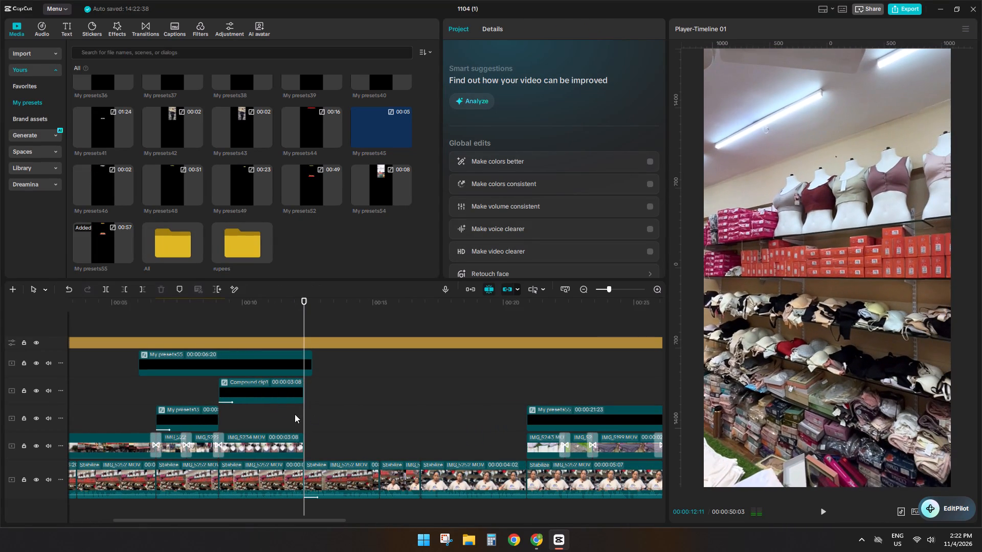
{"action": "left_click", "coordinate": [261, 414]}
{"action": "left_click_drag", "start_coordinate": [261, 414], "coordinate": [276, 414]}
{"action": "key", "text": "space"}
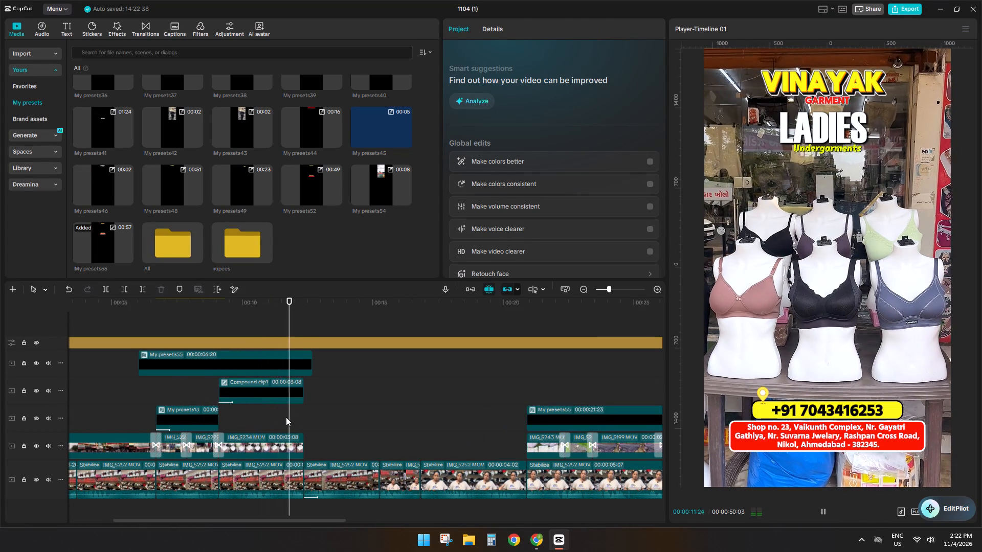
{"action": "scroll", "coordinate": [317, 422], "scroll_direction": "down", "scroll_amount": 4, "text": "ctrl"}
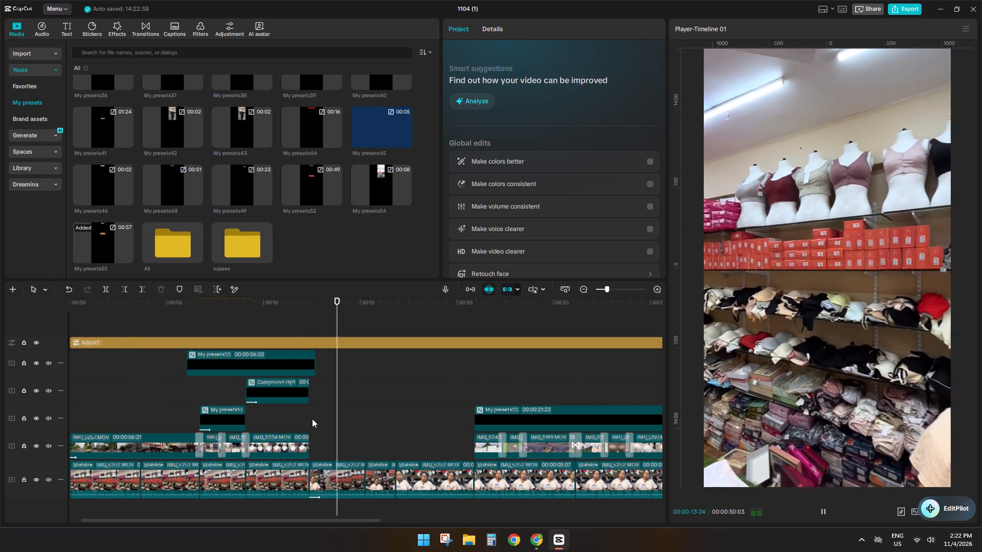
{"action": "scroll", "coordinate": [312, 419], "scroll_direction": "down", "scroll_amount": 2, "text": "ctrl"}
{"action": "left_click", "coordinate": [412, 366]}
{"action": "key", "text": "space"}
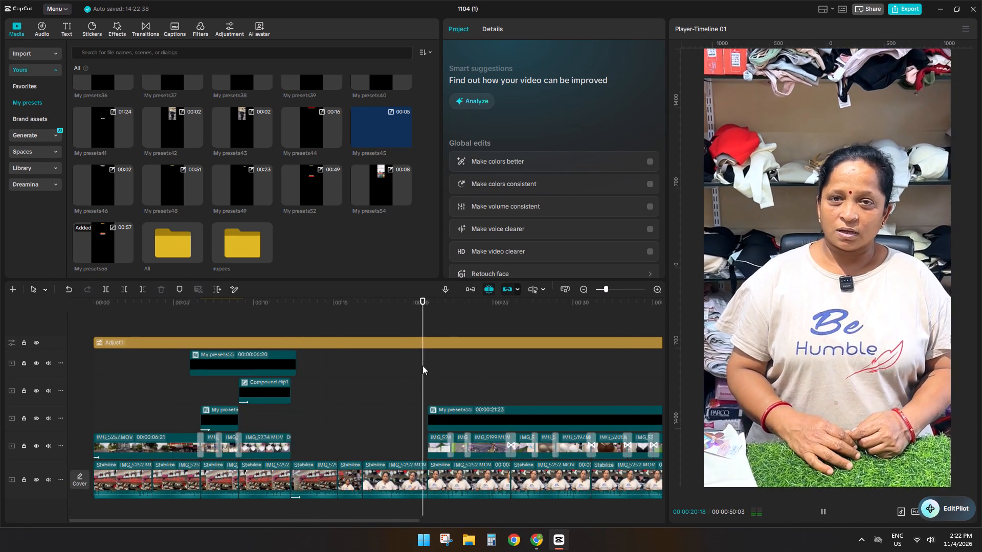
{"action": "scroll", "coordinate": [514, 411], "scroll_direction": "down", "scroll_amount": 2, "text": "ctrl"}
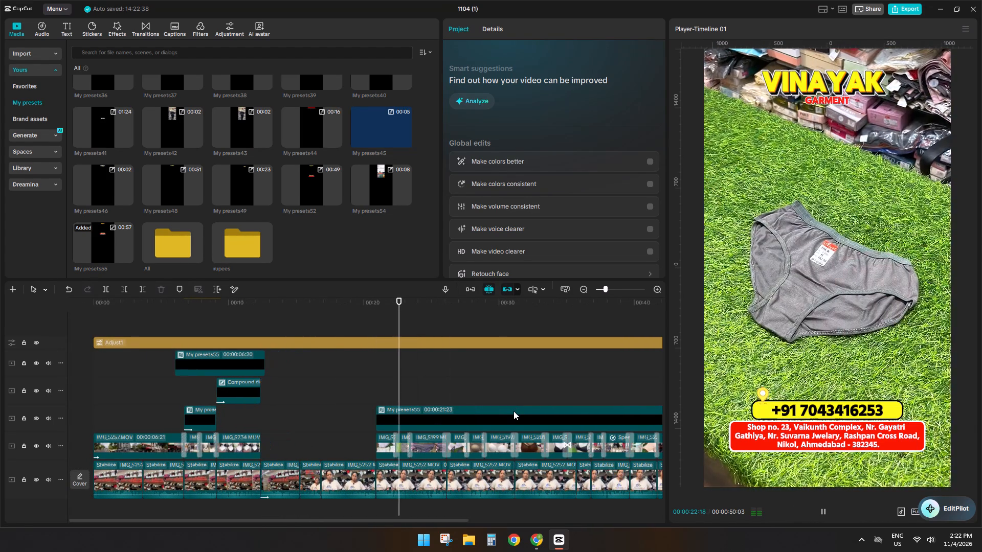
{"action": "scroll", "coordinate": [514, 411], "scroll_direction": "down", "scroll_amount": 3, "text": "ctrl"}
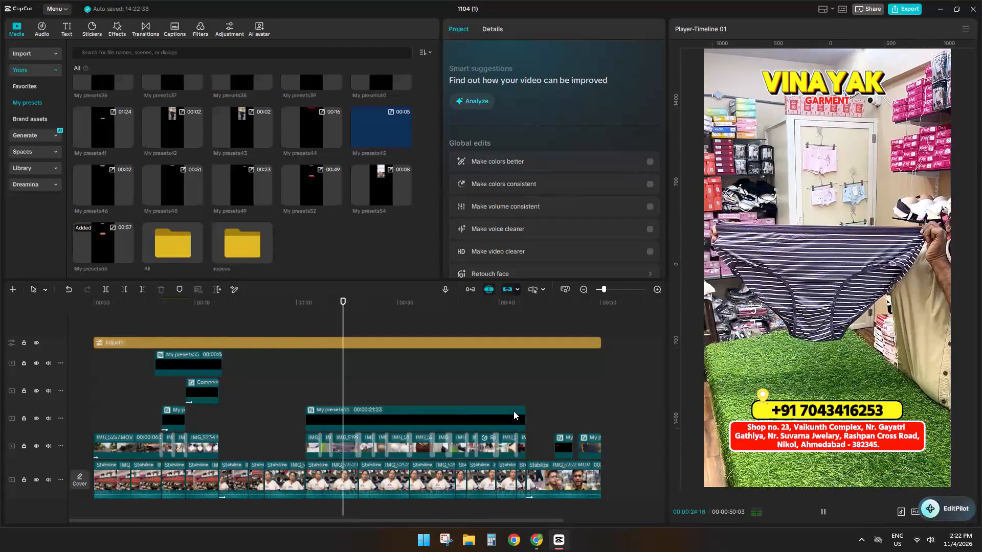
{"action": "scroll", "coordinate": [500, 422], "scroll_direction": "up", "scroll_amount": 4, "text": "ctrl"}
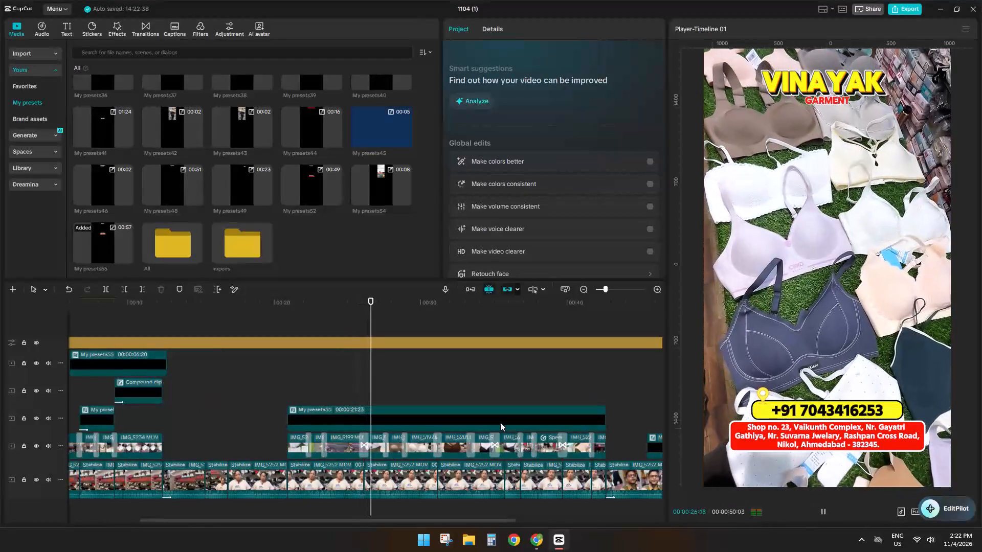
Cut the first My presets55 clip at 00:00:12:11, remove the remainder, and play from the cut.
{"action": "left_click", "coordinate": [161, 407]}
{"action": "left_click", "coordinate": [157, 374]}
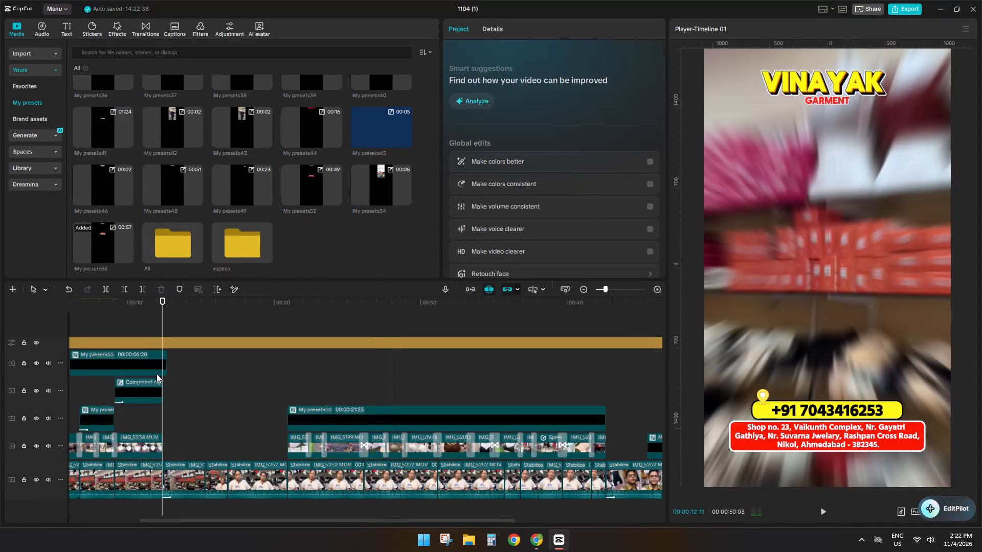
{"action": "type", "text": "sd"}
{"action": "key", "text": "space"}
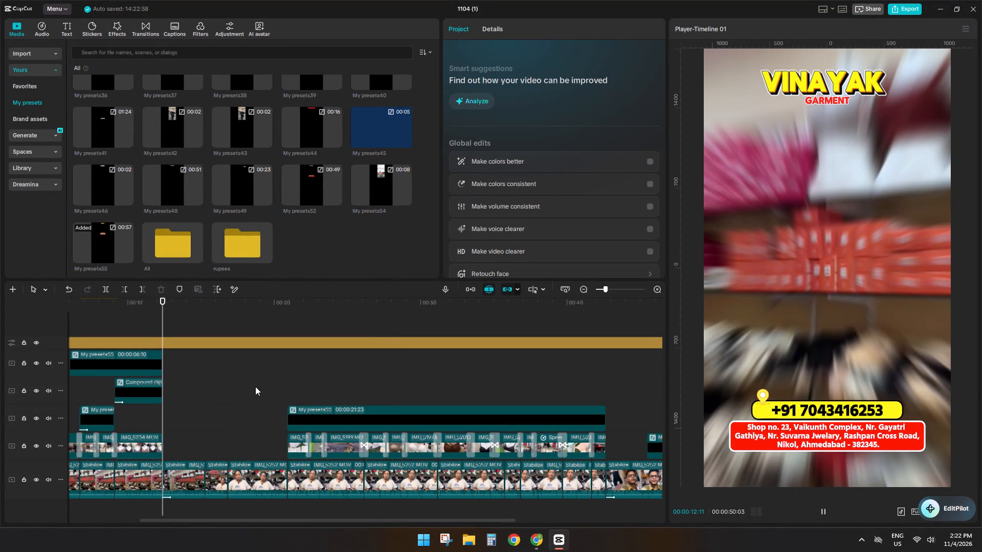
{"action": "key", "text": "space"}
{"action": "key", "text": "space"}
{"action": "key", "text": "space"}
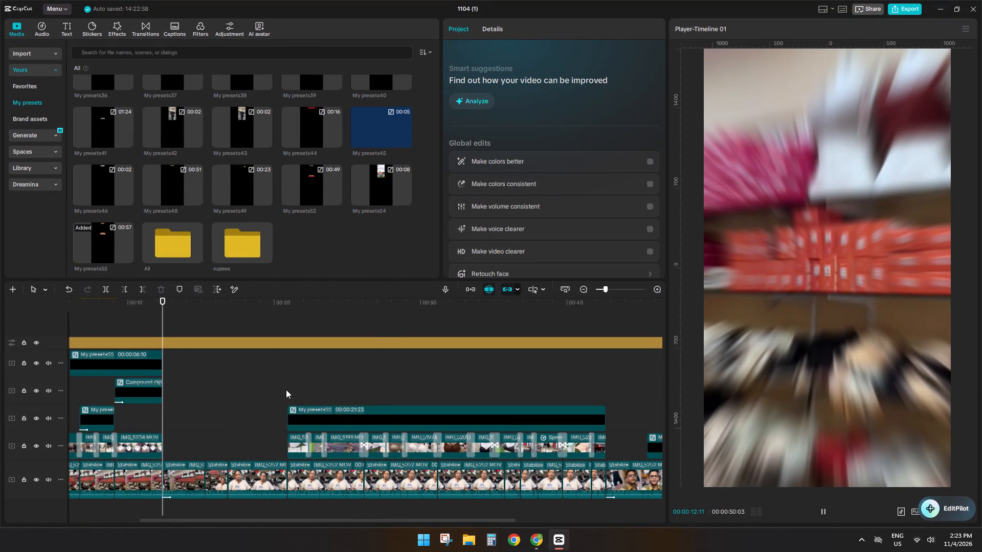
Play the footage on from 00:00:12:11 and move the floating EditPilot button off the player controls.
{"action": "key", "text": "space"}
{"action": "key", "text": "space"}
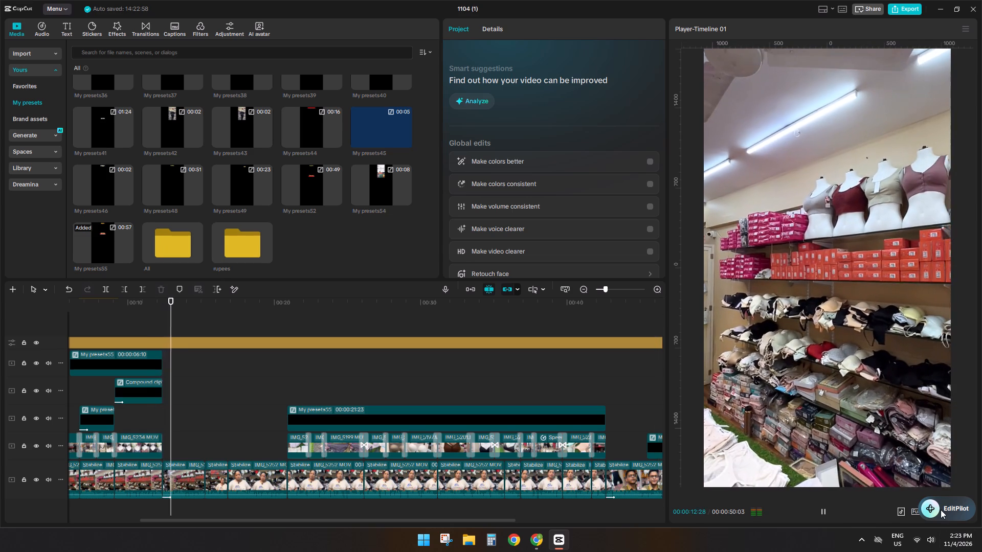
{"action": "left_click_drag", "start_coordinate": [941, 510], "coordinate": [480, 11]}
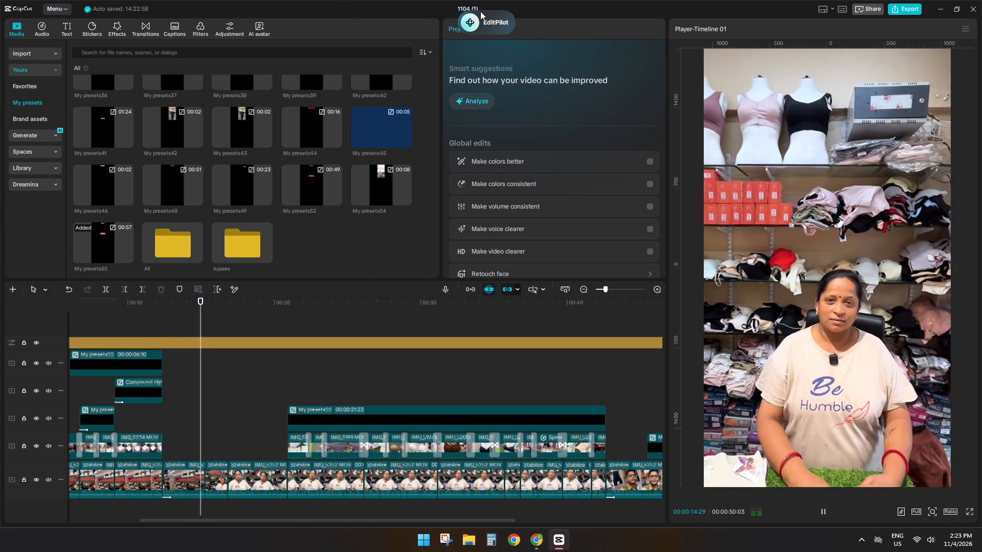
{"action": "left_click_drag", "start_coordinate": [480, 11], "coordinate": [355, 26]}
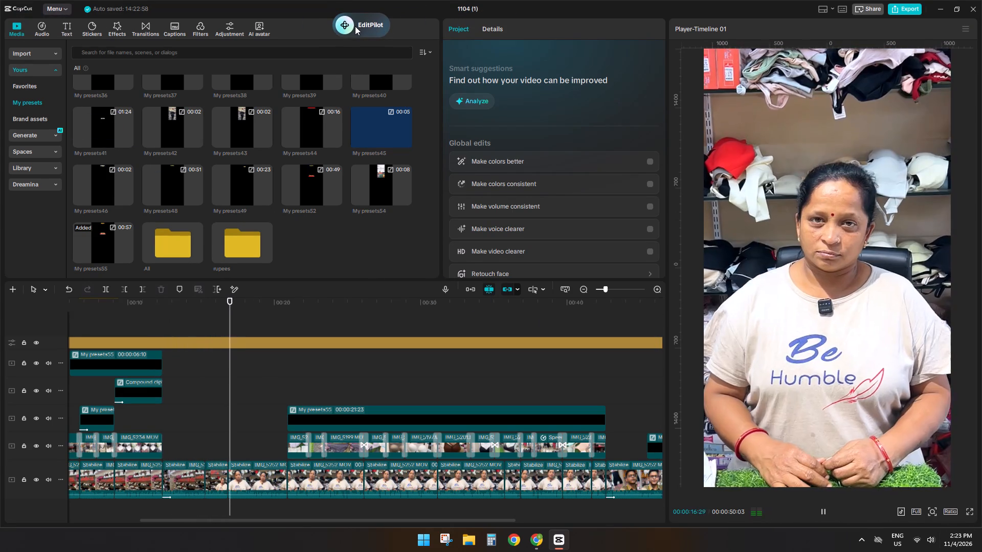
Move the LADIES Undergarments compound clip down onto the track of the short My presets caption, directly after it.
{"action": "scroll", "coordinate": [282, 430], "scroll_direction": "down", "scroll_amount": 4, "text": "ctrl"}
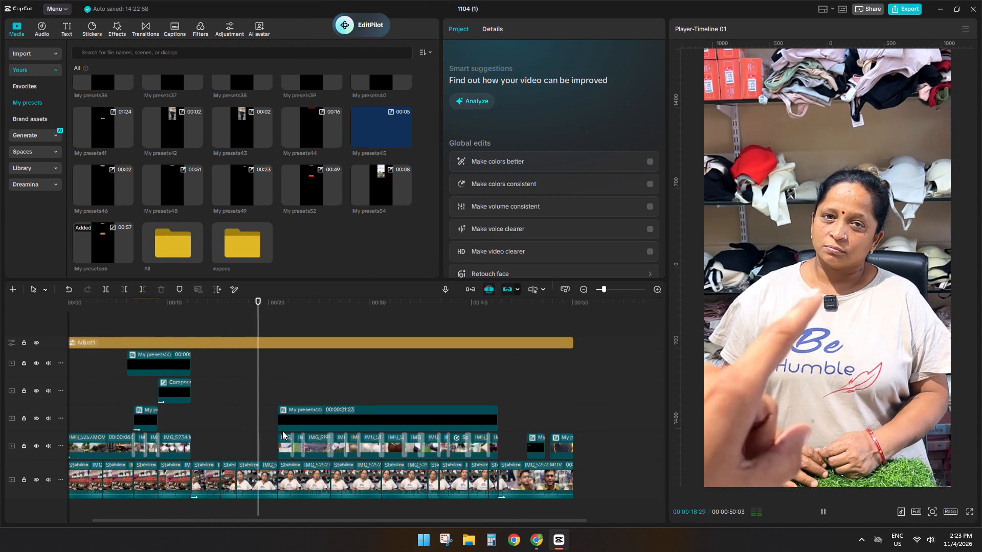
{"action": "scroll", "coordinate": [282, 431], "scroll_direction": "down", "scroll_amount": 3, "text": "ctrl"}
{"action": "scroll", "coordinate": [279, 431], "scroll_direction": "down", "scroll_amount": 4}
{"action": "left_click_drag", "start_coordinate": [170, 383], "coordinate": [168, 406]}
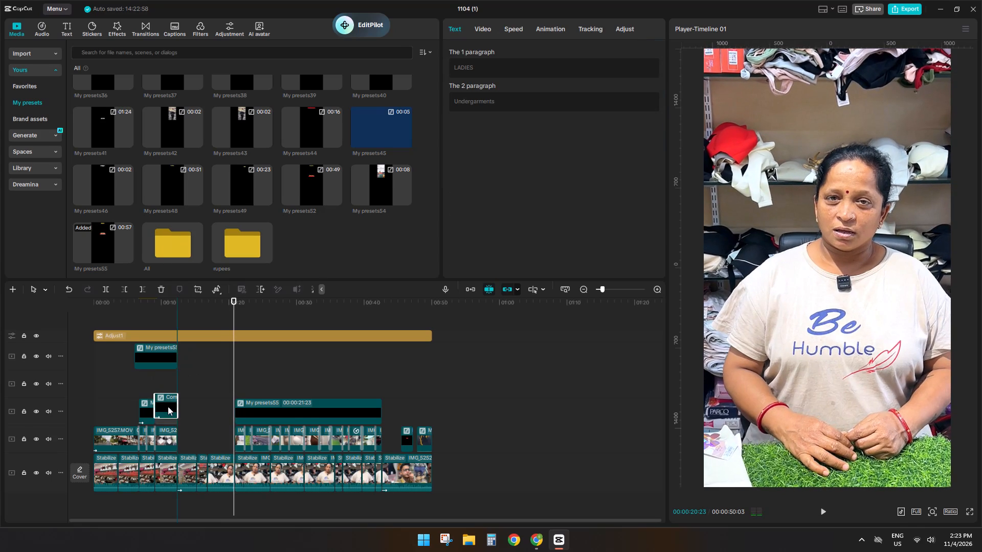
{"action": "left_click_drag", "start_coordinate": [168, 406], "coordinate": [167, 407]}
Replay the footage from about 00:00:21 several times to find where the next spoken caption should start.
{"action": "key", "text": "space"}
{"action": "key", "text": "space"}
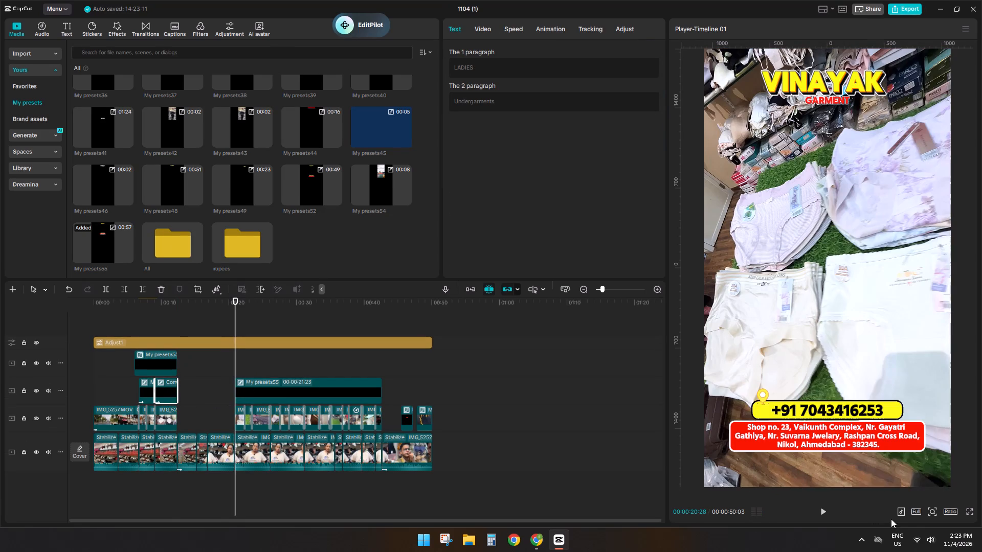
{"action": "key", "text": "space"}
{"action": "scroll", "coordinate": [283, 407], "scroll_direction": "up", "scroll_amount": 5, "text": "ctrl"}
{"action": "scroll", "coordinate": [228, 410], "scroll_direction": "up", "scroll_amount": 3, "text": "ctrl"}
{"action": "scroll", "coordinate": [281, 401], "scroll_direction": "up", "scroll_amount": 5, "text": "ctrl"}
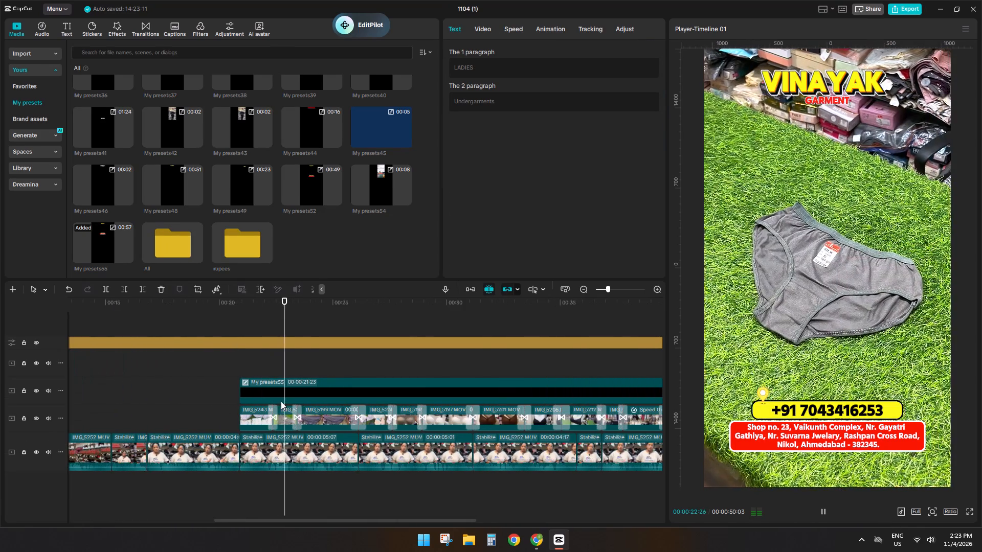
{"action": "scroll", "coordinate": [281, 401], "scroll_direction": "up", "scroll_amount": 4, "text": "ctrl"}
{"action": "left_click", "coordinate": [226, 367]}
{"action": "key", "text": "space"}
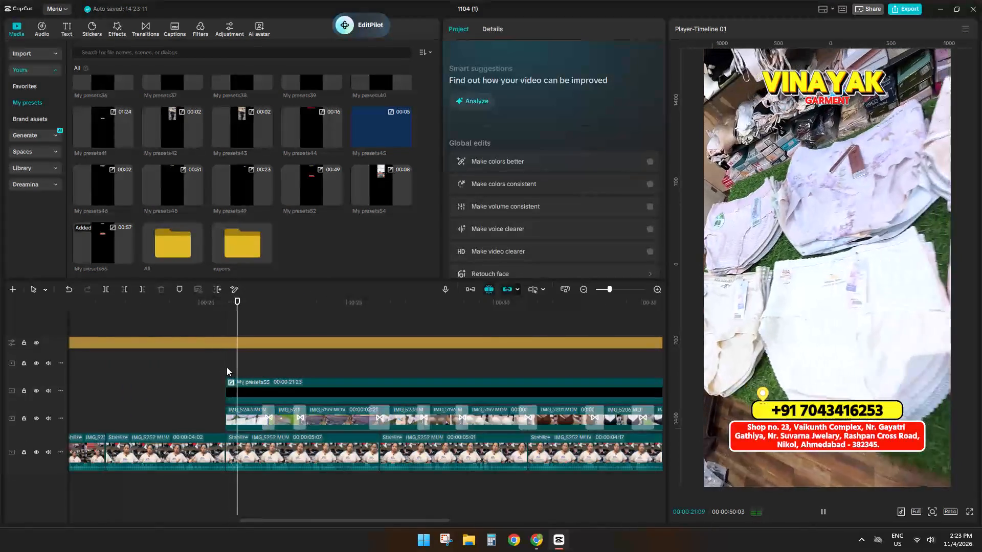
{"action": "key", "text": "space"}
{"action": "key", "text": "space"}
{"action": "scroll", "coordinate": [137, 182], "scroll_direction": "up", "scroll_amount": 5}
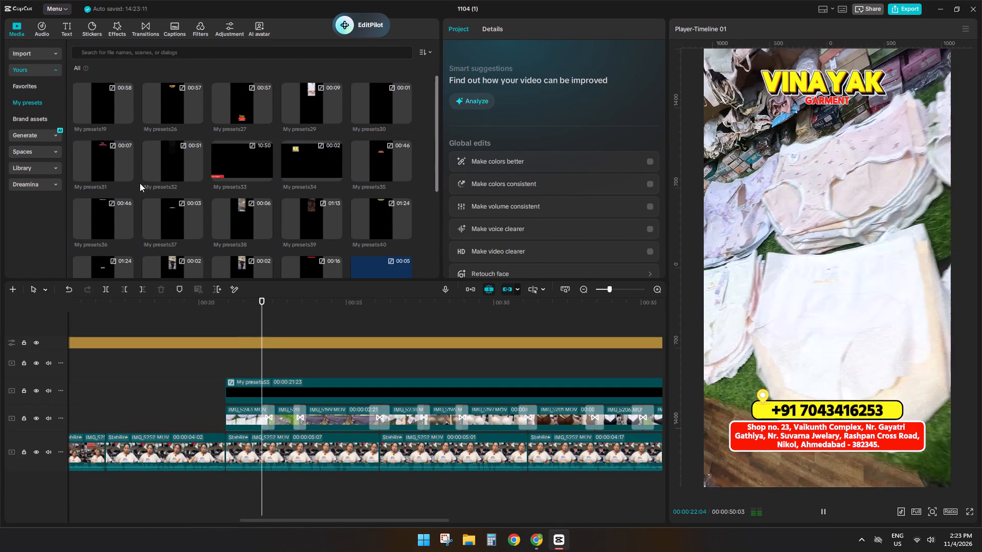
{"action": "key", "text": "space"}
{"action": "left_click", "coordinate": [212, 360]}
{"action": "key", "text": "space"}
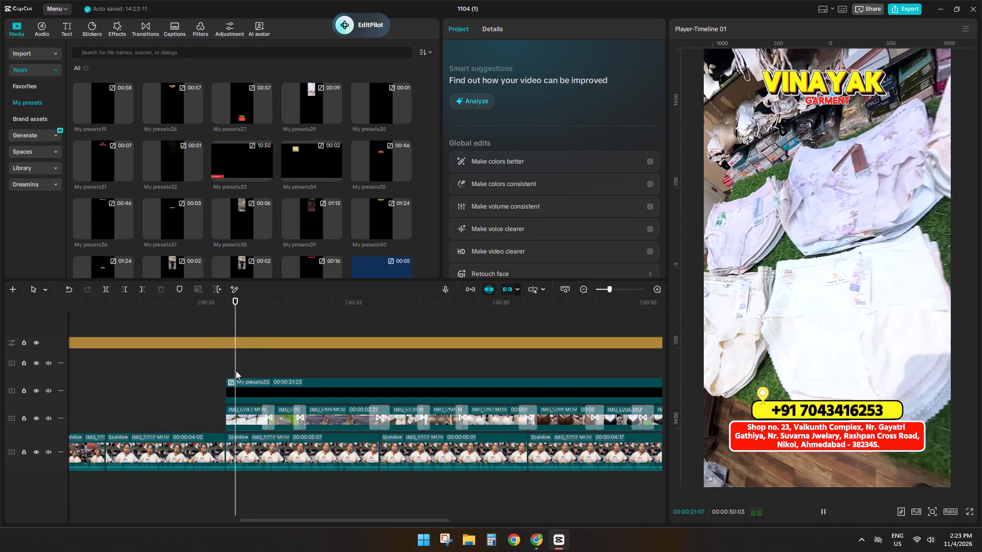
{"action": "key", "text": "space"}
{"action": "scroll", "coordinate": [181, 160], "scroll_direction": "down", "scroll_amount": 1}
{"action": "left_click", "coordinate": [223, 378]}
{"action": "key", "text": "space"}
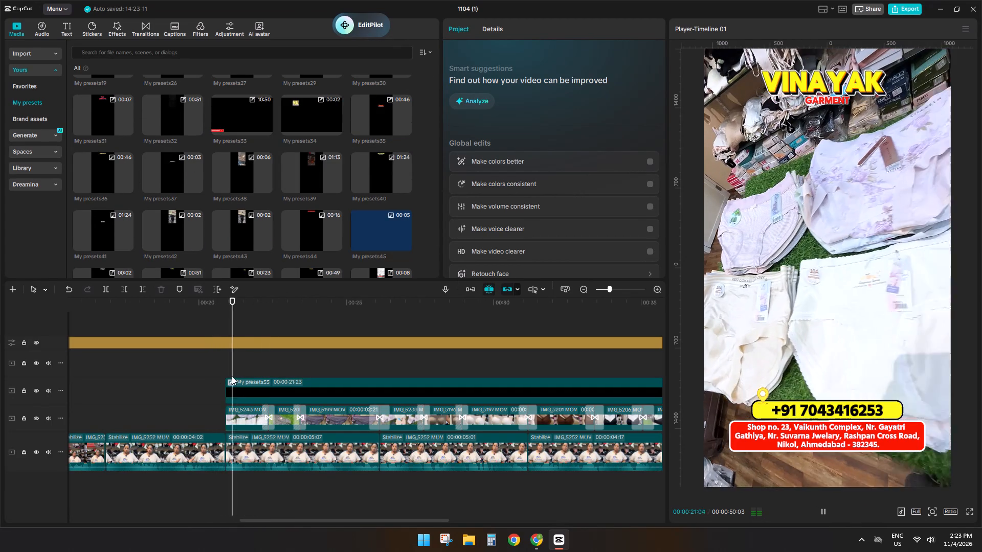
{"action": "key", "text": "space"}
Place My presets7 from the All preset folder at 00:00:21:14, on its own track beneath the My presets55 clip.
{"action": "scroll", "coordinate": [166, 201], "scroll_direction": "down", "scroll_amount": 8}
{"action": "double_click", "coordinate": [178, 248]}
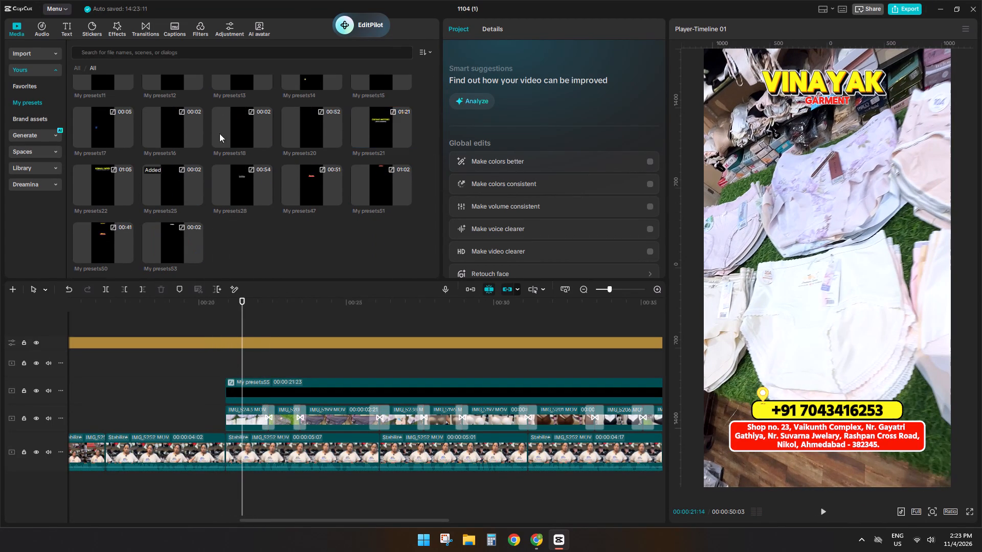
{"action": "scroll", "coordinate": [224, 129], "scroll_direction": "up", "scroll_amount": 9}
{"action": "left_click_drag", "start_coordinate": [103, 163], "coordinate": [220, 349]}
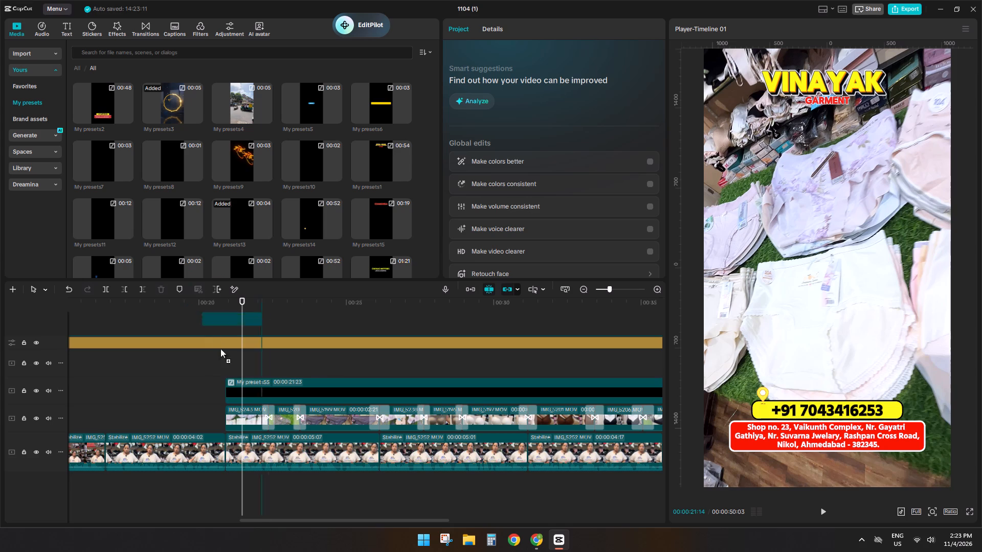
{"action": "left_click_drag", "start_coordinate": [220, 349], "coordinate": [241, 405]}
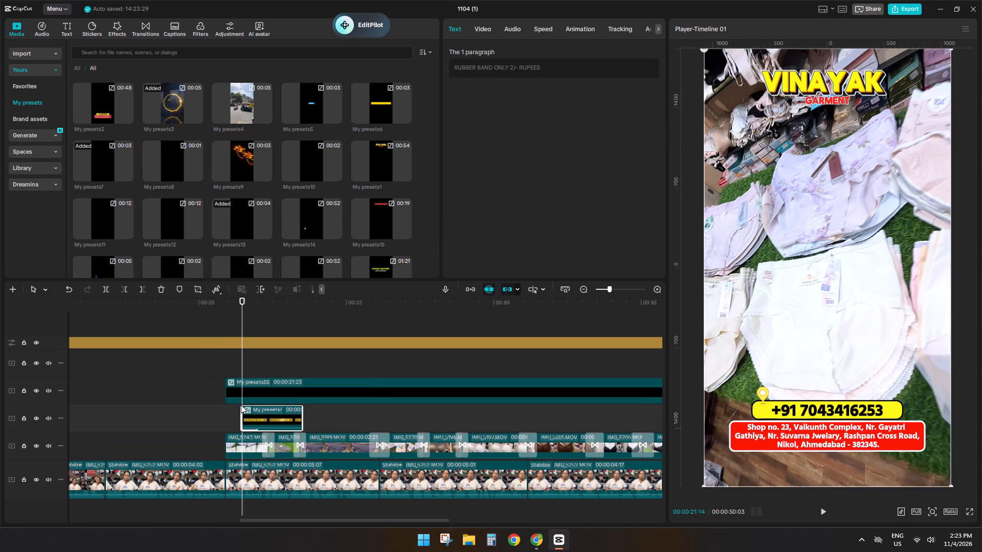
{"action": "left_click", "coordinate": [539, 546]}
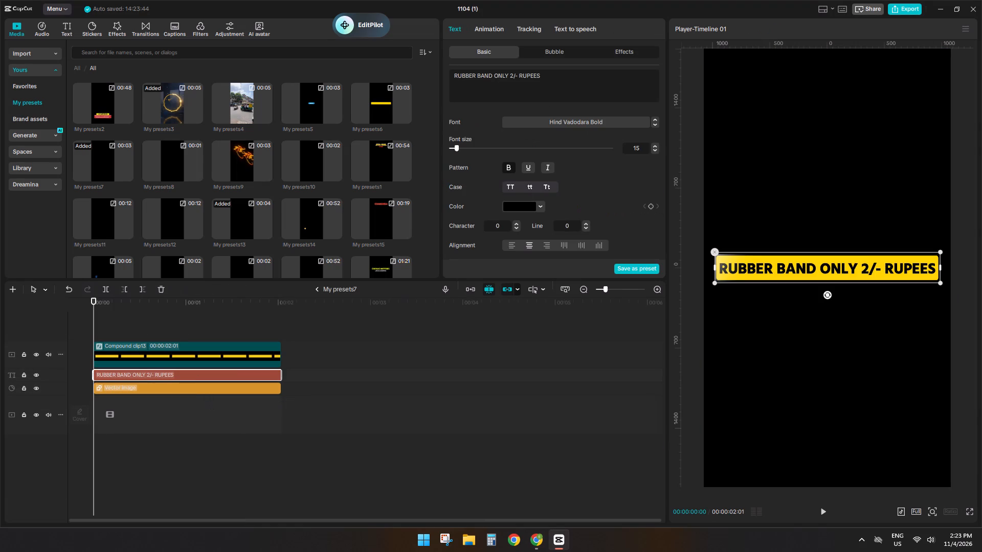
{"action": "left_click_drag", "start_coordinate": [555, 82], "coordinate": [214, 44]}
{"action": "key", "text": "ctrl+v"}
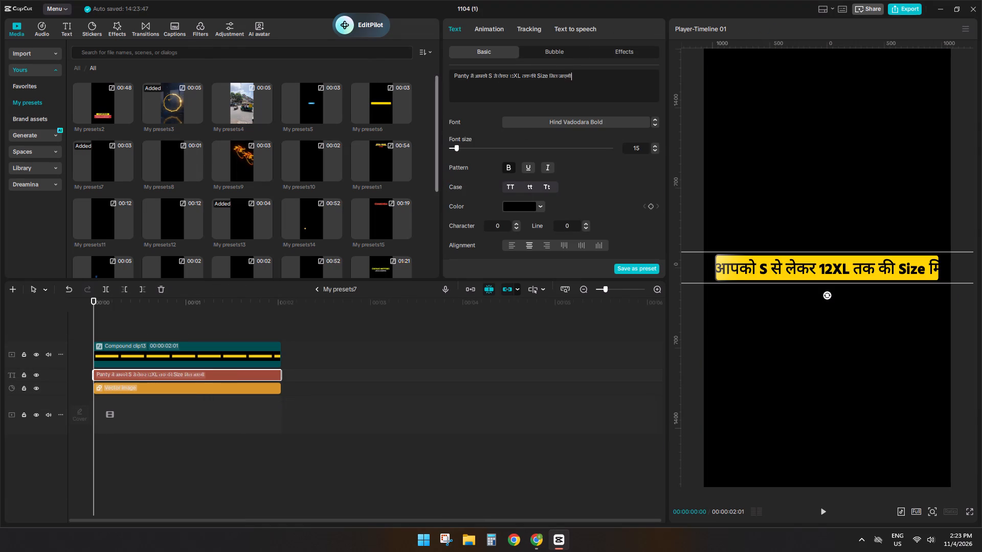
Shorten the caption by removing आपको and replacing से लेकर with &, giving "Panty में S & 12XL" at the start.
{"action": "left_click", "coordinate": [469, 74]}
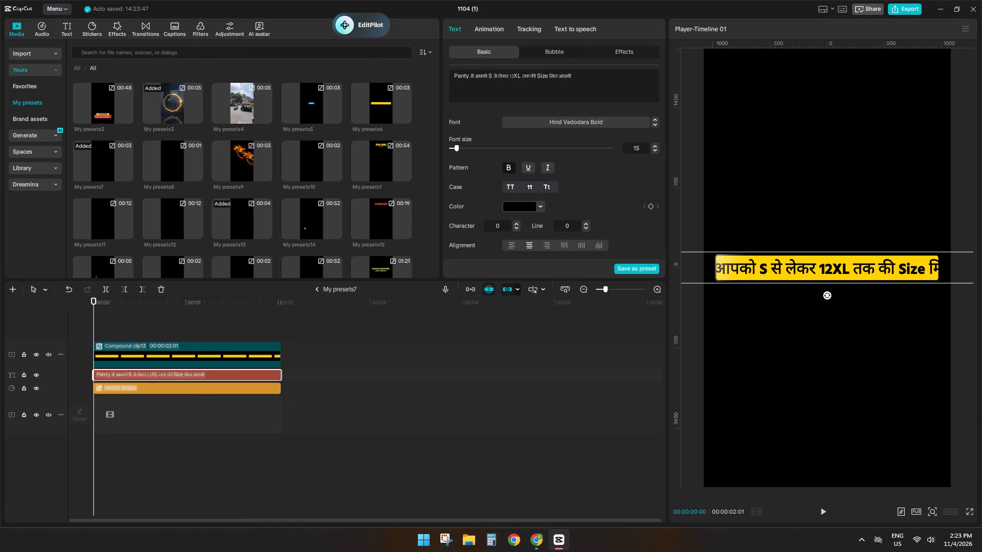
{"action": "left_click_drag", "start_coordinate": [475, 75], "coordinate": [488, 75]}
{"action": "key", "text": "BackSpace"}
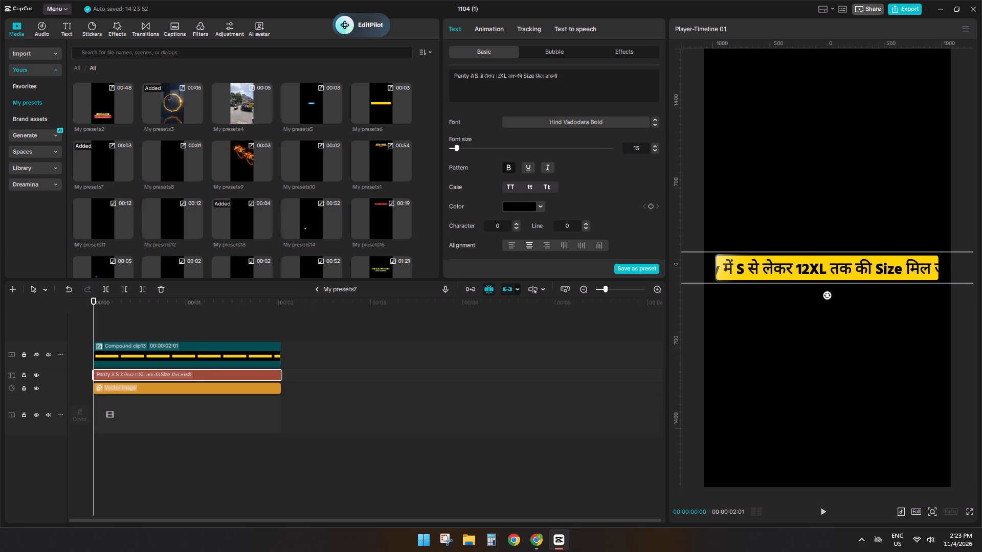
{"action": "key", "text": "space"}
{"action": "left_click_drag", "start_coordinate": [485, 77], "coordinate": [493, 78]}
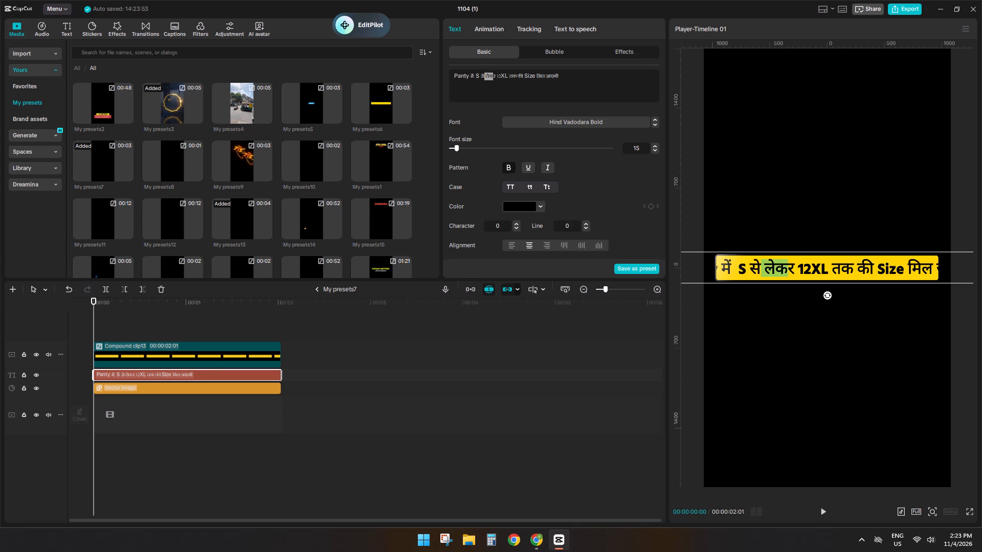
{"action": "left_click_drag", "start_coordinate": [480, 77], "coordinate": [499, 77]}
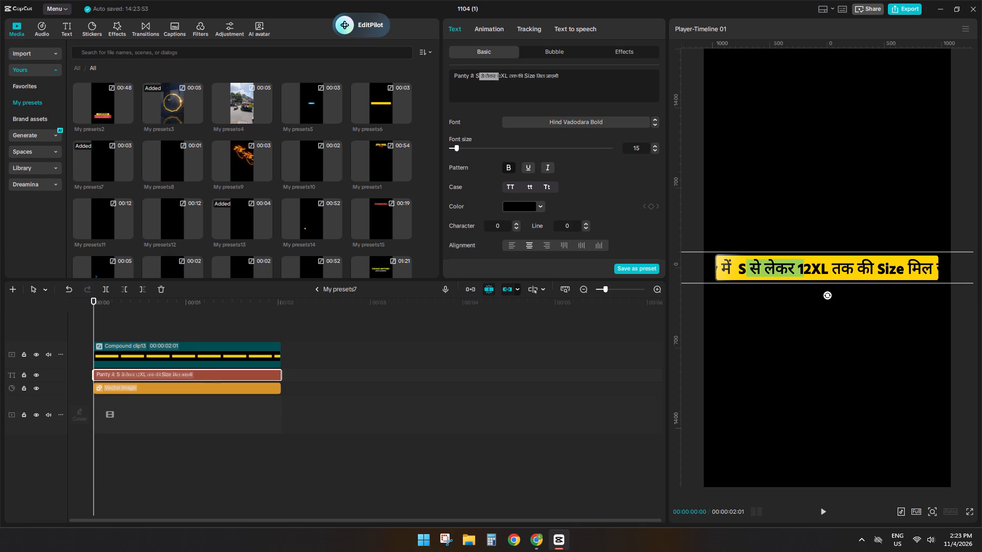
{"action": "left_click_drag", "start_coordinate": [499, 77], "coordinate": [501, 77]}
{"action": "key", "text": "BackSpace"}
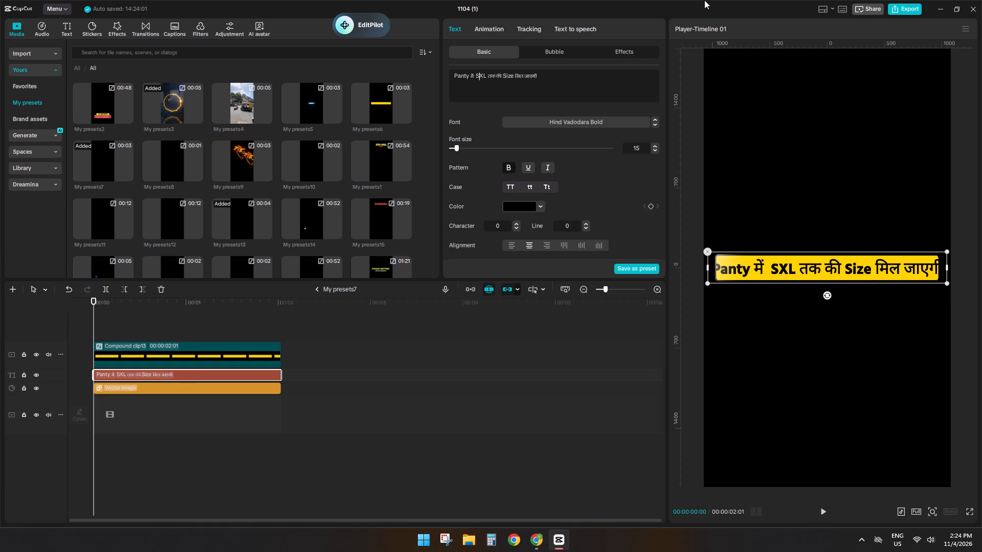
{"action": "key", "text": "space"}
{"action": "key", "text": "shift+ampersand"}
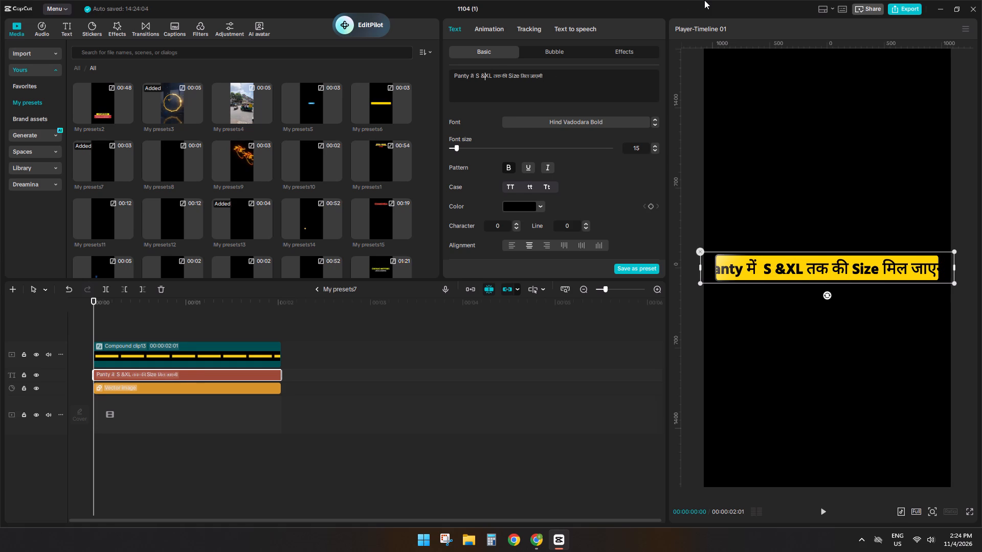
{"action": "key", "text": "space"}
{"action": "type", "text": "12"}
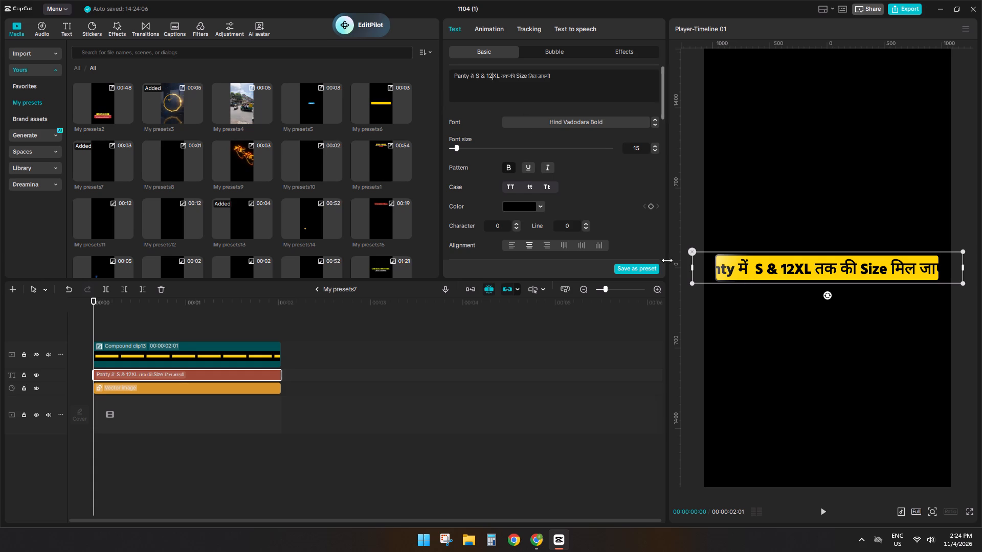
Remove मिल जाएगी from the end of the caption and set the text in uppercase.
{"action": "left_click_drag", "start_coordinate": [527, 73], "coordinate": [577, 73]}
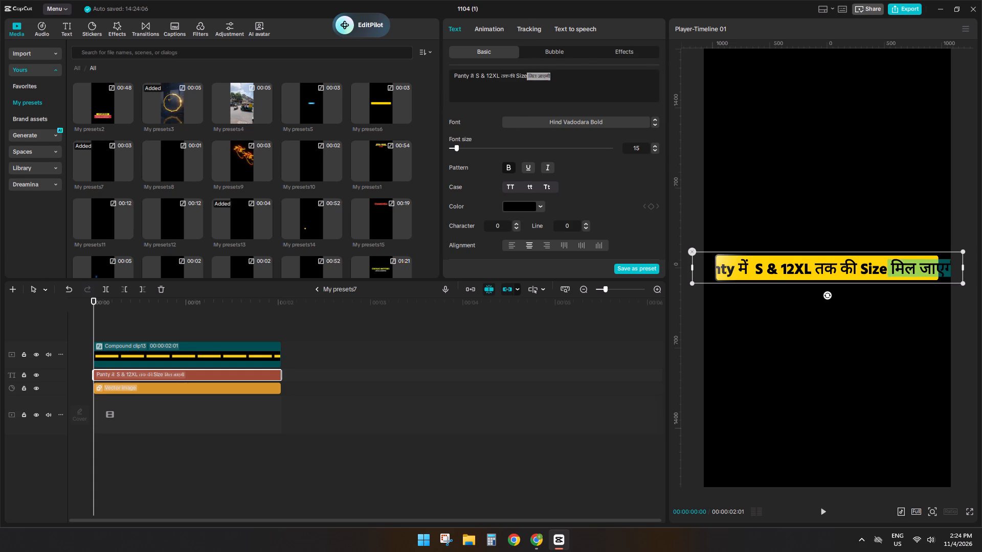
{"action": "key", "text": "BackSpace"}
{"action": "left_click", "coordinate": [510, 189]}
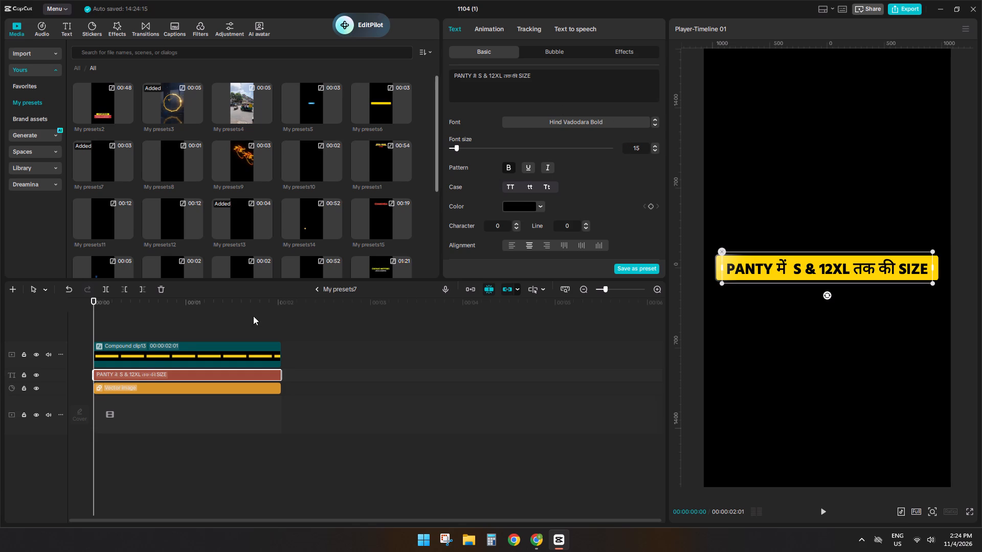
Return to the main timeline and play the new PANTY caption from 00:00:21:14.
{"action": "left_click", "coordinate": [318, 293]}
{"action": "key", "text": "space"}
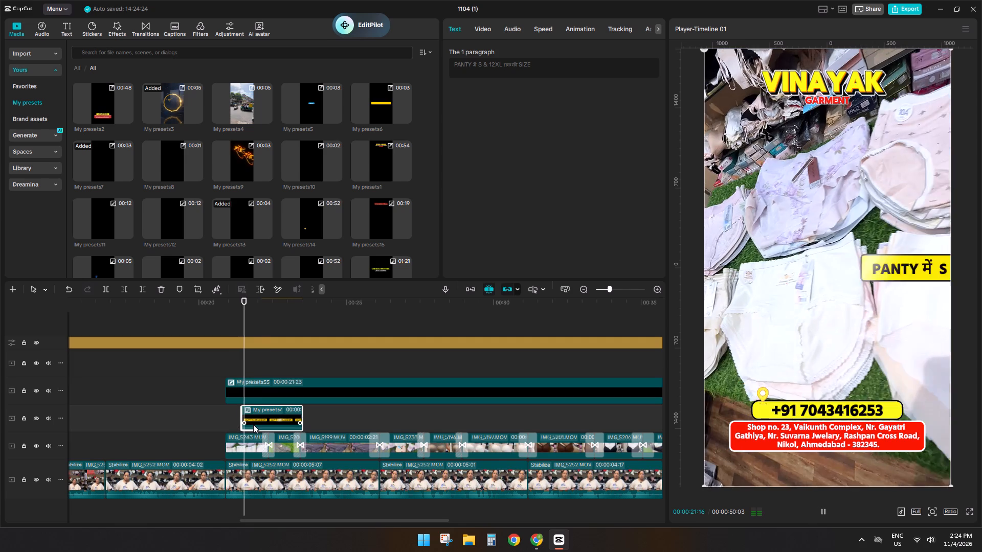
Break the PANTY caption's compound clip apart into its nested clip, text and vector image layers.
{"action": "right_click", "coordinate": [278, 420]}
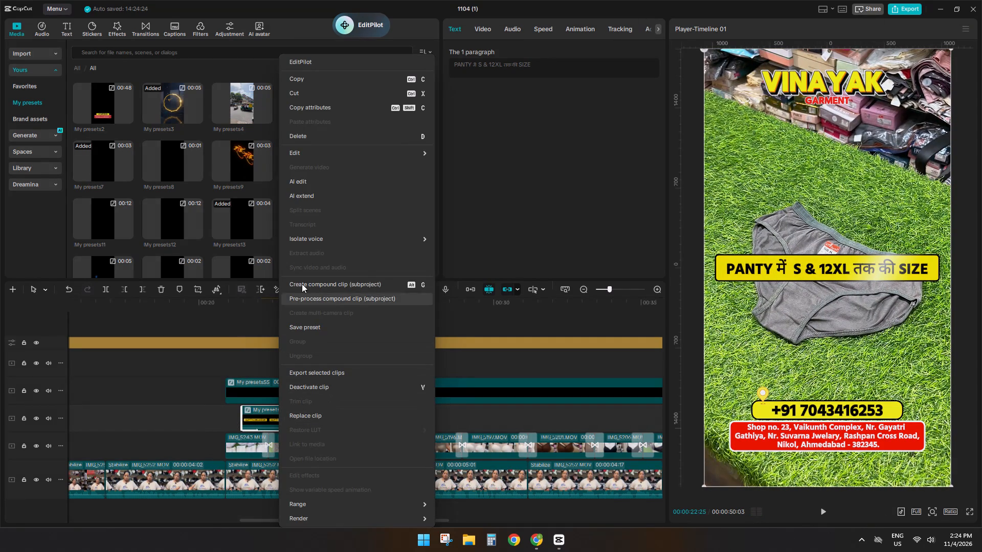
{"action": "left_click", "coordinate": [302, 295]}
{"action": "right_click", "coordinate": [279, 417]}
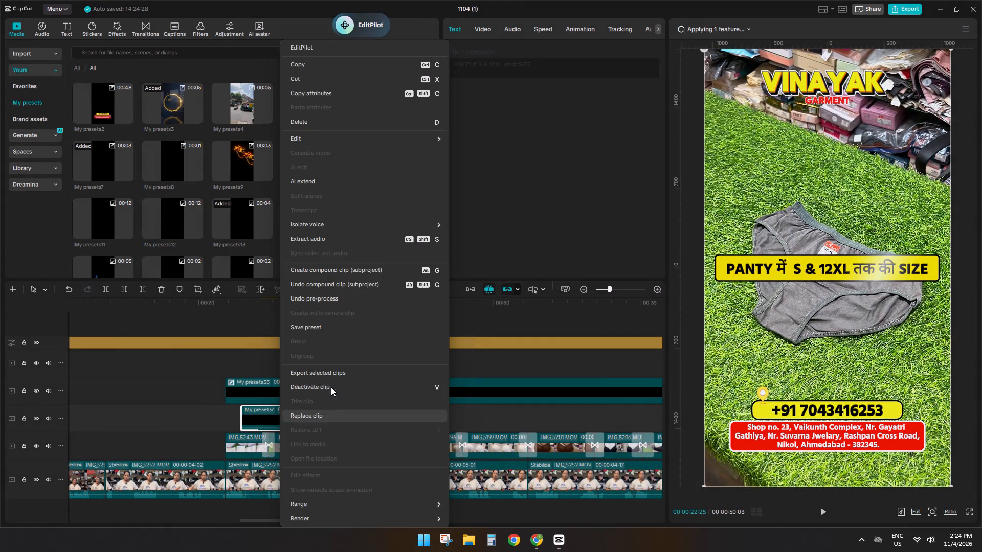
{"action": "left_click", "coordinate": [319, 288]}
Inside the nested Compound clip13, extend the vector image to 00:00:07:06 and return to the main timeline.
{"action": "double_click", "coordinate": [283, 422]}
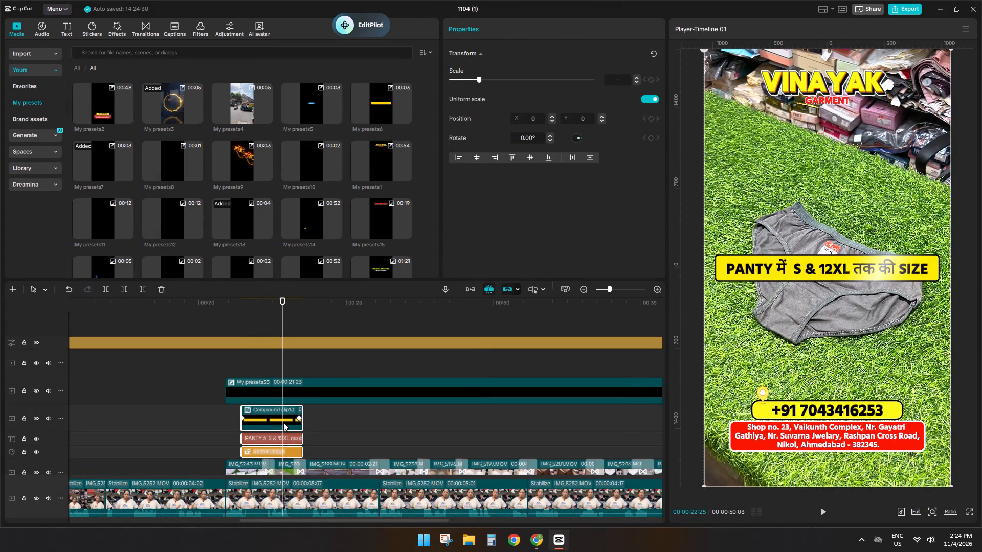
{"action": "left_click_drag", "start_coordinate": [315, 452], "coordinate": [246, 353]}
{"action": "left_click_drag", "start_coordinate": [281, 388], "coordinate": [724, 403]}
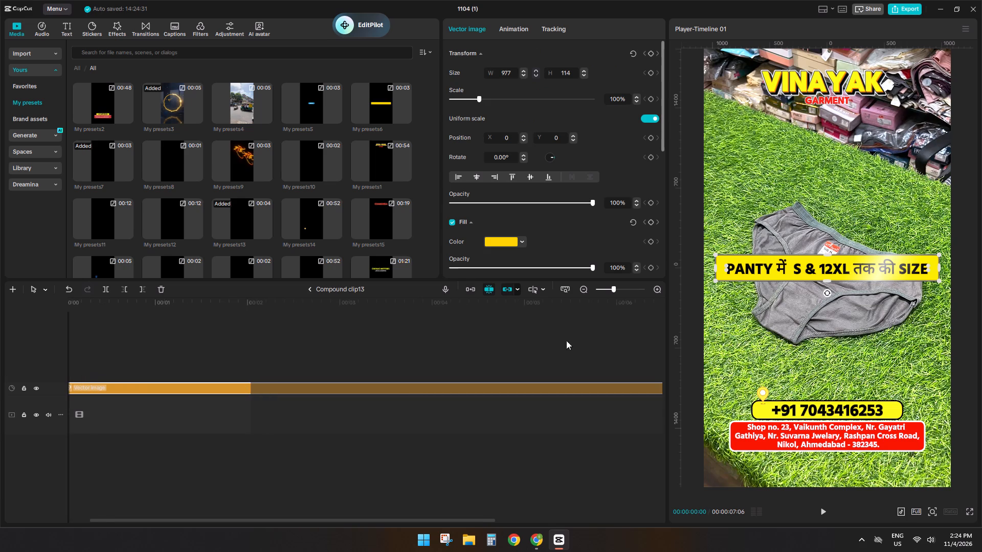
{"action": "left_click", "coordinate": [314, 290]}
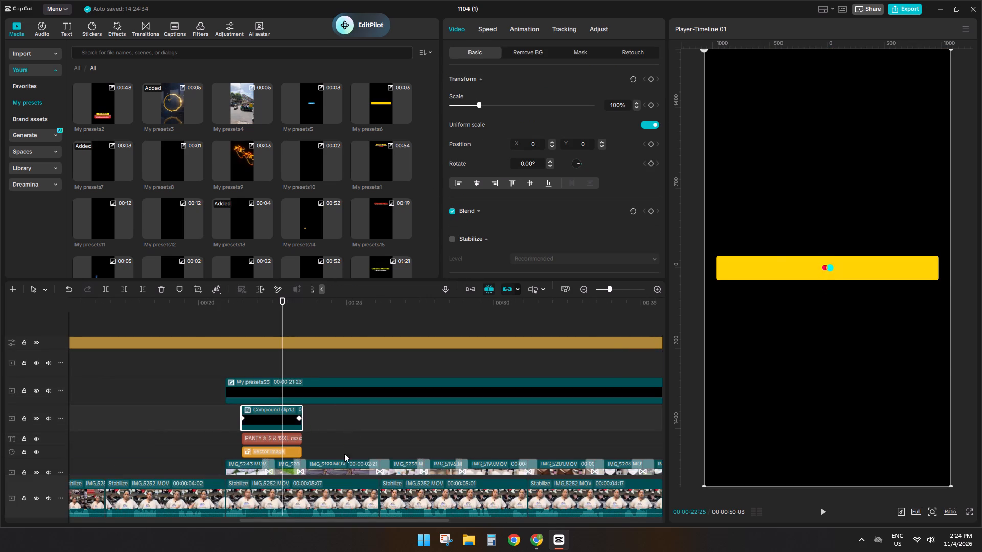
Extend the PANTY caption's nested clip, text and vector image together to 00:00:04:20 and combine them into one compound clip.
{"action": "left_click_drag", "start_coordinate": [344, 461], "coordinate": [290, 431]}
{"action": "key", "text": "ctrl+z"}
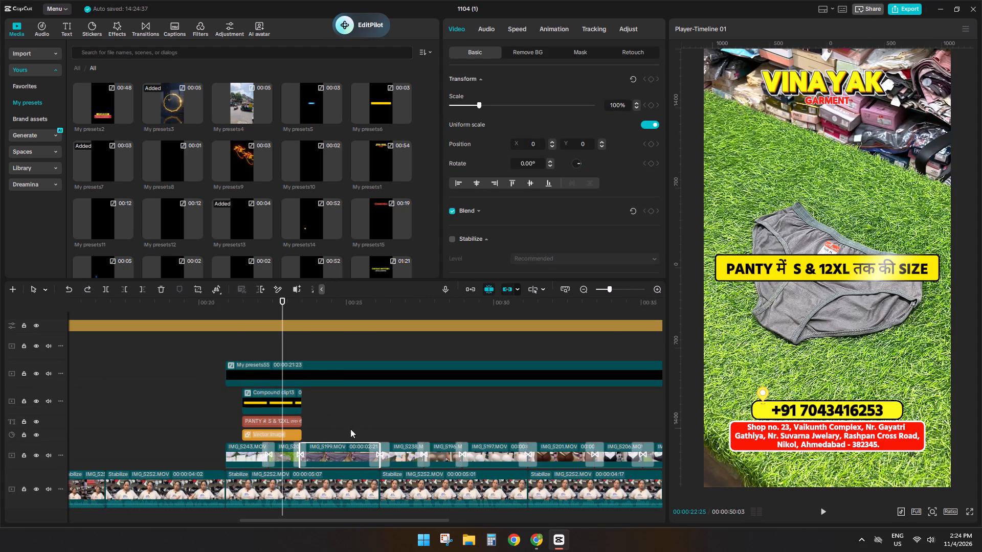
{"action": "left_click_drag", "start_coordinate": [342, 432], "coordinate": [273, 400]}
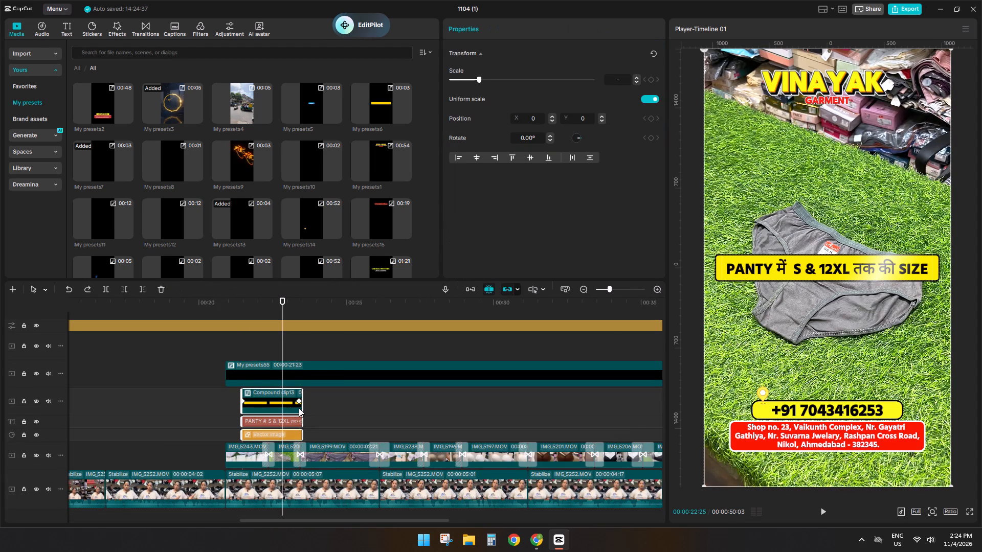
{"action": "left_click_drag", "start_coordinate": [301, 408], "coordinate": [380, 408]}
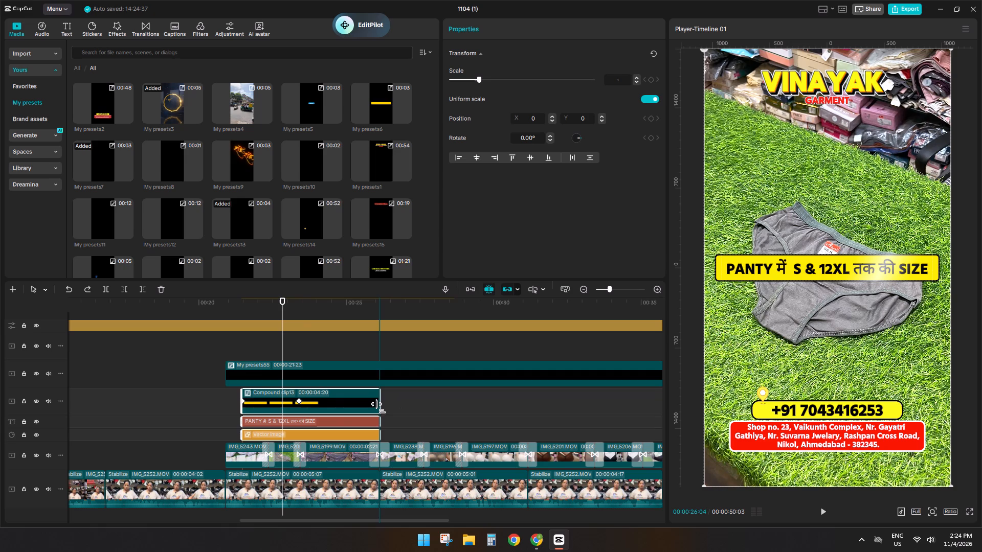
{"action": "left_click_drag", "start_coordinate": [380, 408], "coordinate": [377, 409]}
{"action": "key", "text": "alt+g"}
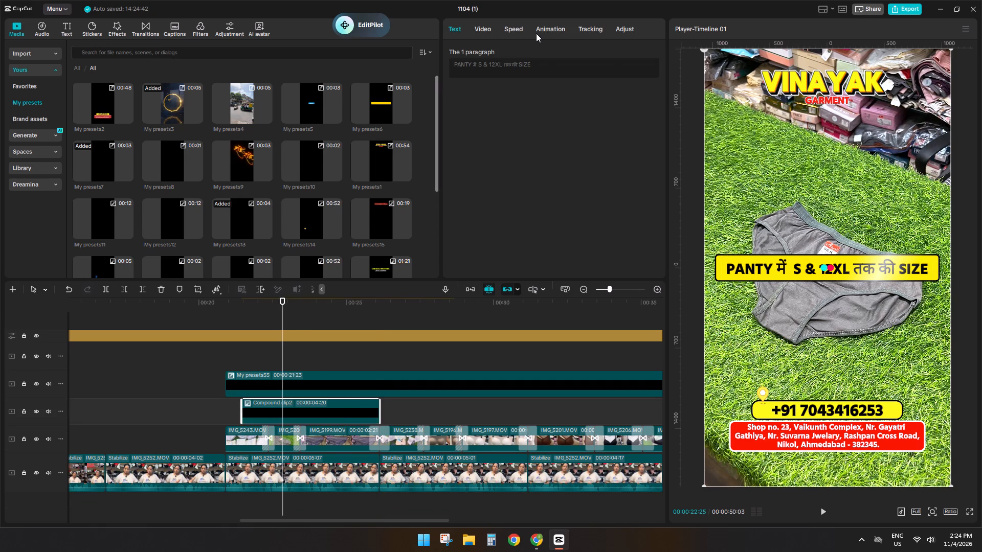
Apply the Slide Right entrance animation to the PANTY caption's compound clip.
{"action": "left_click", "coordinate": [541, 34]}
{"action": "left_click", "coordinate": [538, 170]}
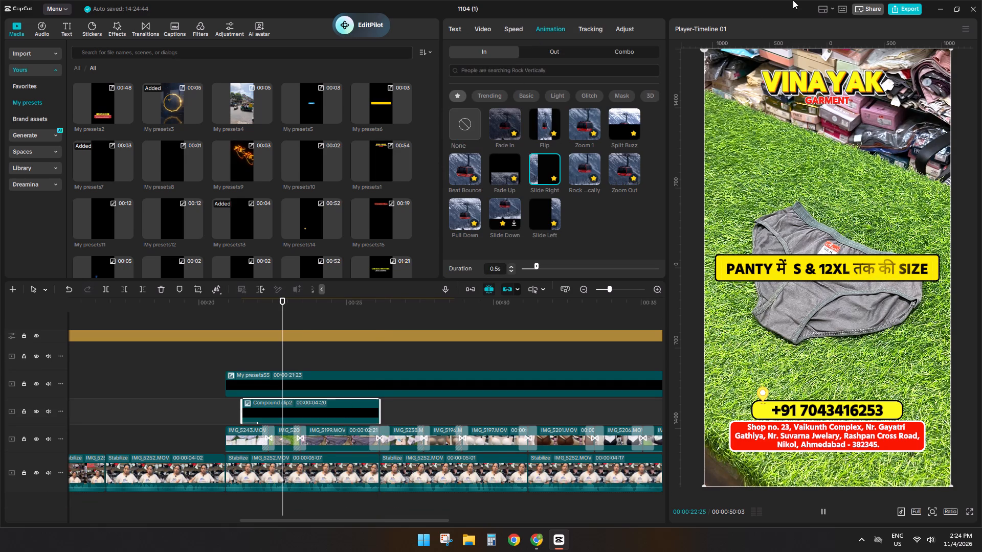
Move the PANTY caption up beneath the VINAYAK GARMENT logo and scale it down slightly.
{"action": "left_click_drag", "start_coordinate": [840, 274], "coordinate": [841, 153]}
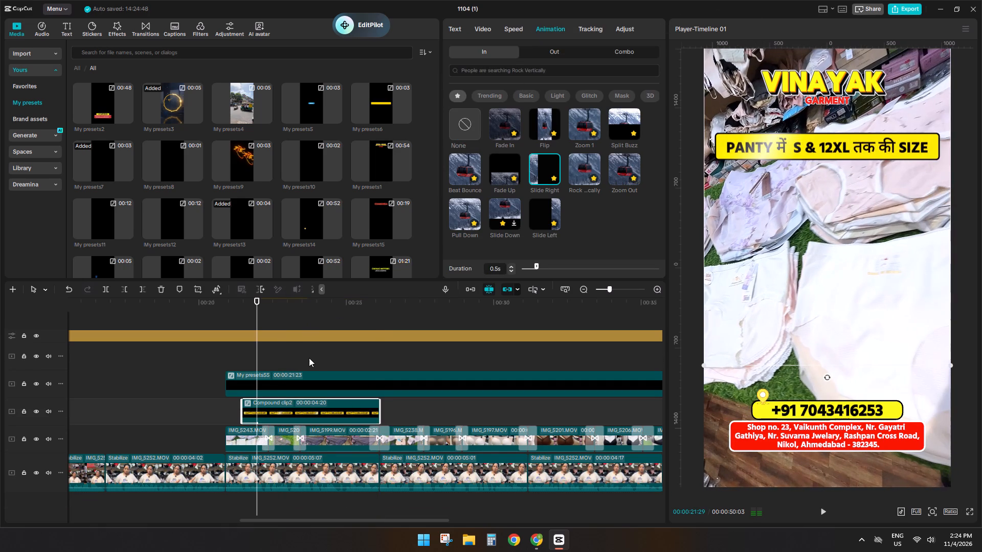
{"action": "left_click_drag", "start_coordinate": [884, 205], "coordinate": [883, 181]}
{"action": "left_click_drag", "start_coordinate": [706, 341], "coordinate": [774, 307]}
{"action": "left_click", "coordinate": [838, 185]}
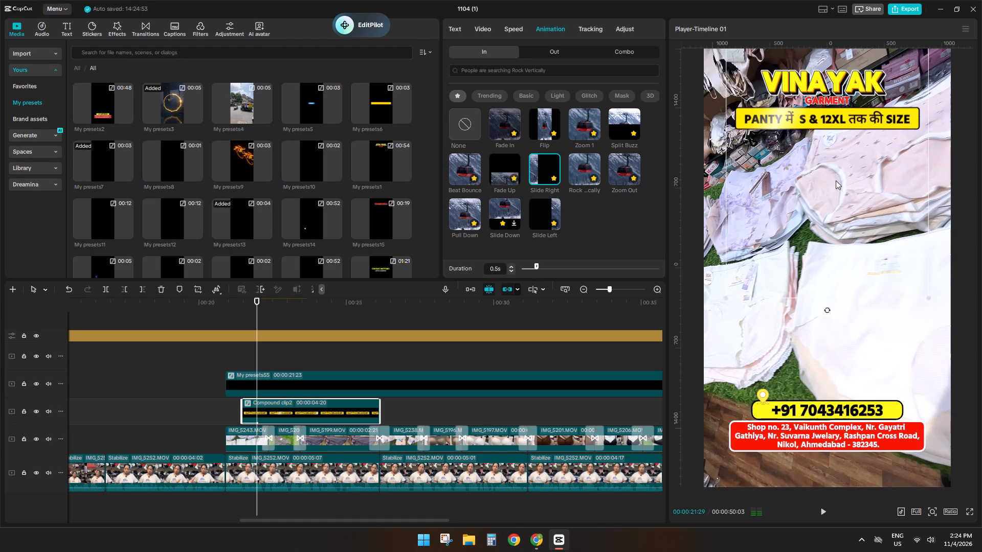
{"action": "left_click", "coordinate": [231, 361]}
{"action": "key", "text": "space"}
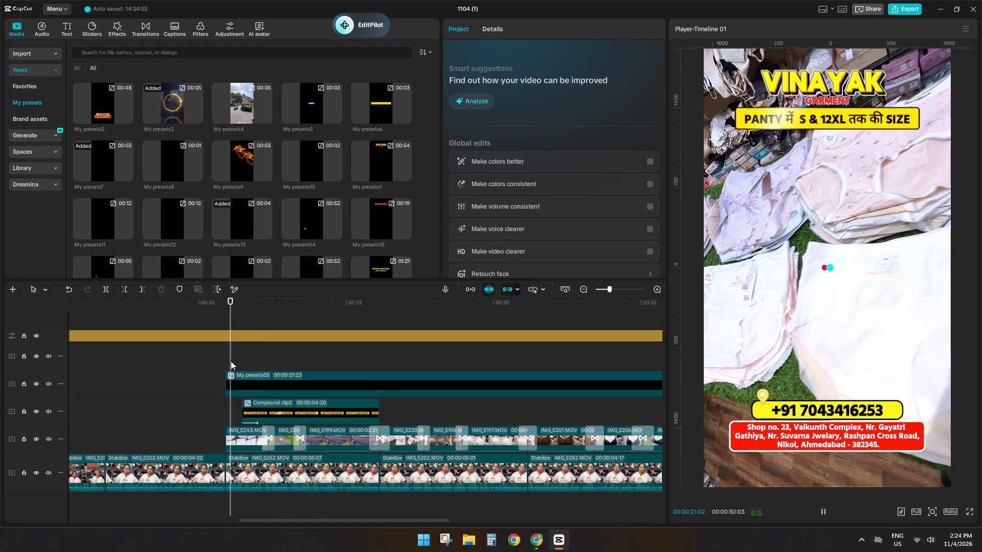
{"action": "left_click", "coordinate": [226, 348]}
{"action": "key", "text": "space"}
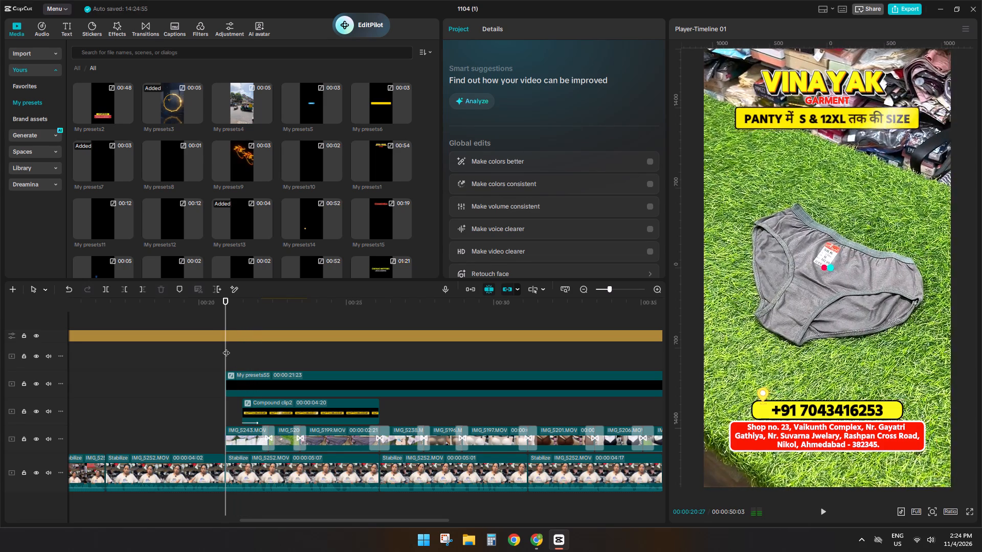
{"action": "key", "text": "space"}
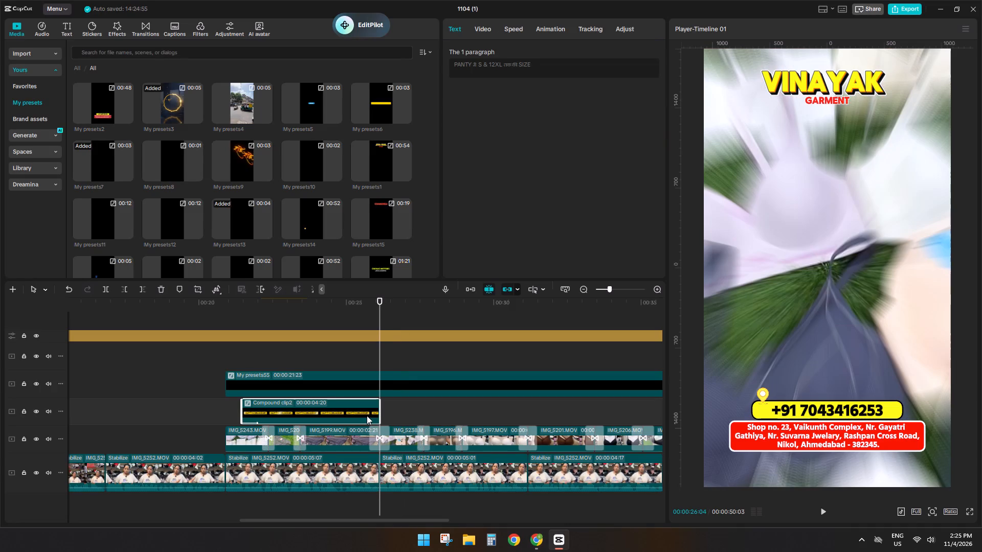
{"action": "key", "text": "ctrl+c"}
{"action": "key", "text": "ctrl+v"}
Open the duplicated caption, replace its text with the copied Bra phrase, set it in uppercase and return to the main timeline.
{"action": "double_click", "coordinate": [433, 415]}
{"action": "left_click", "coordinate": [242, 378]}
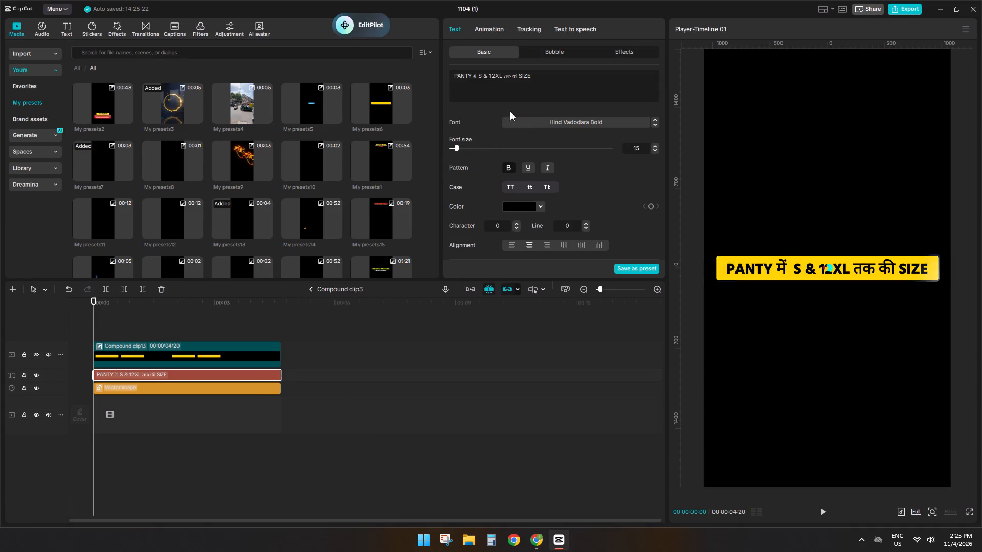
{"action": "left_click_drag", "start_coordinate": [552, 81], "coordinate": [263, 60]}
{"action": "key", "text": "ctrl+v"}
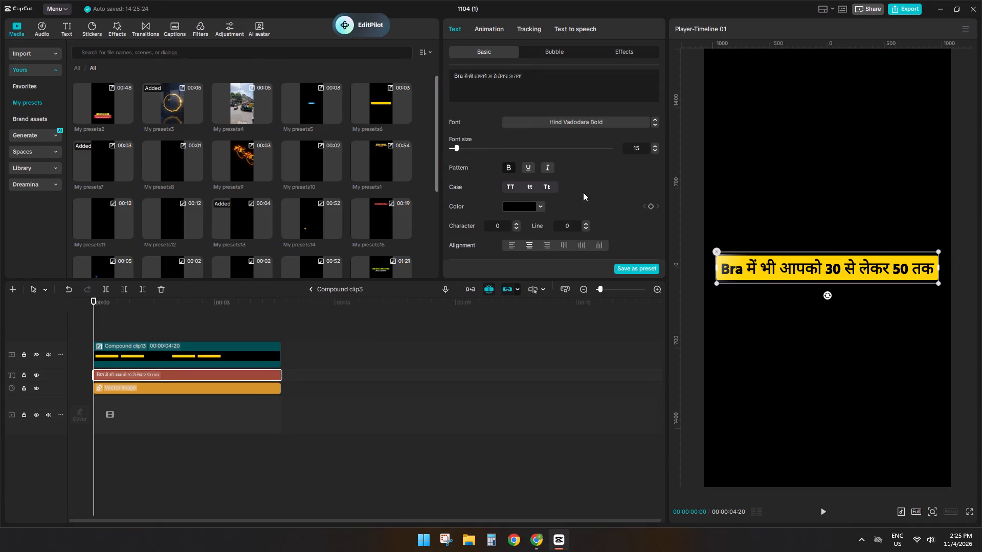
{"action": "left_click", "coordinate": [510, 186]}
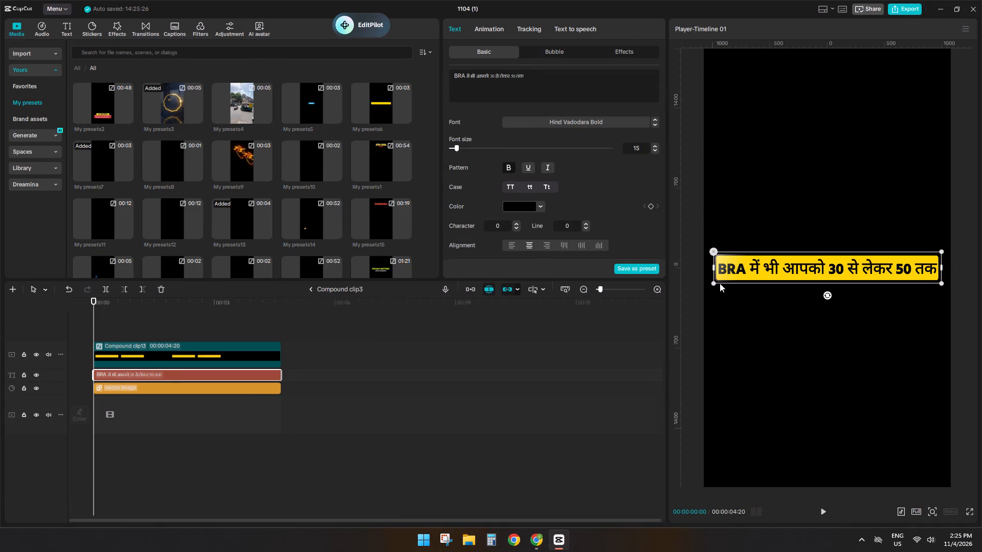
{"action": "left_click", "coordinate": [314, 287]}
Play the BRA caption to check its timing against the spoken line.
{"action": "key", "text": "space"}
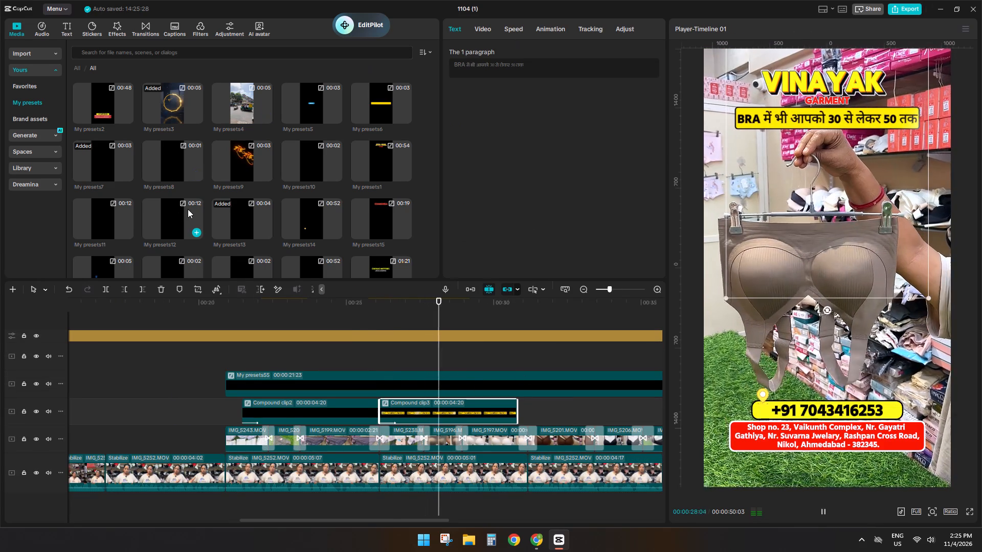
{"action": "key", "text": "space"}
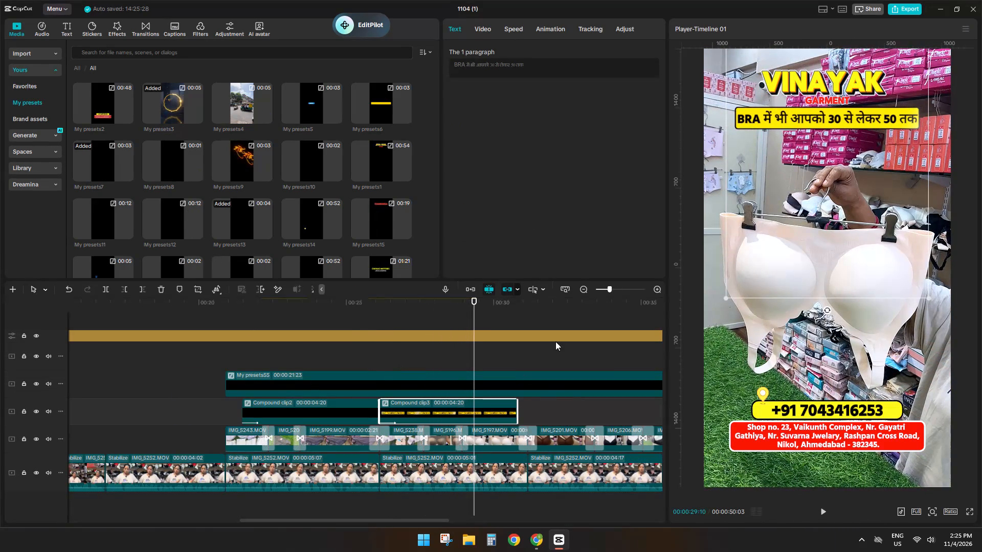
{"action": "key", "text": "space"}
{"action": "key", "text": "space"}
Open the BRA caption's compound clip, extend its nested clip, text and vector image layers to 00:00:07:06, and return to the main timeline.
{"action": "left_click_drag", "start_coordinate": [518, 410], "coordinate": [530, 407]}
{"action": "key", "text": "space"}
{"action": "key", "text": "space"}
{"action": "double_click", "coordinate": [507, 409]}
{"action": "left_click_drag", "start_coordinate": [261, 325], "coordinate": [281, 389]}
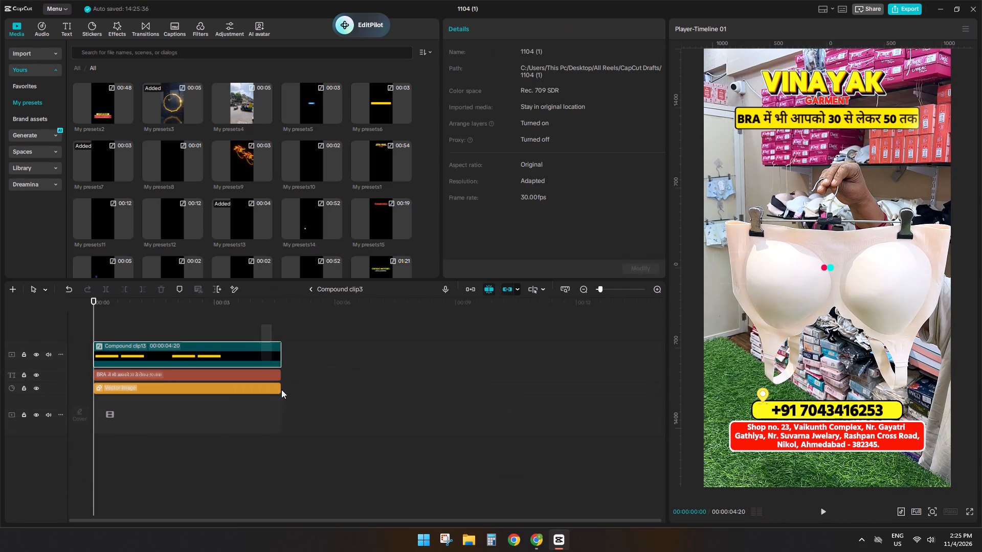
{"action": "left_click_drag", "start_coordinate": [281, 389], "coordinate": [291, 419]}
{"action": "left_click_drag", "start_coordinate": [282, 354], "coordinate": [416, 367]}
{"action": "double_click", "coordinate": [314, 294]}
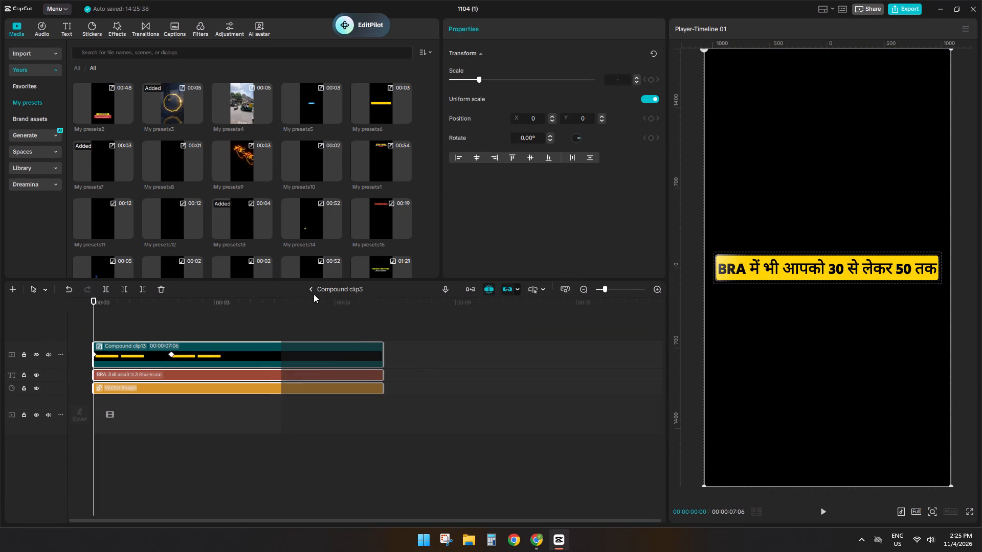
Extend the BRA caption clip on the main timeline to a duration of 00:00:05:01.
{"action": "left_click", "coordinate": [521, 405]}
{"action": "left_click", "coordinate": [515, 405]}
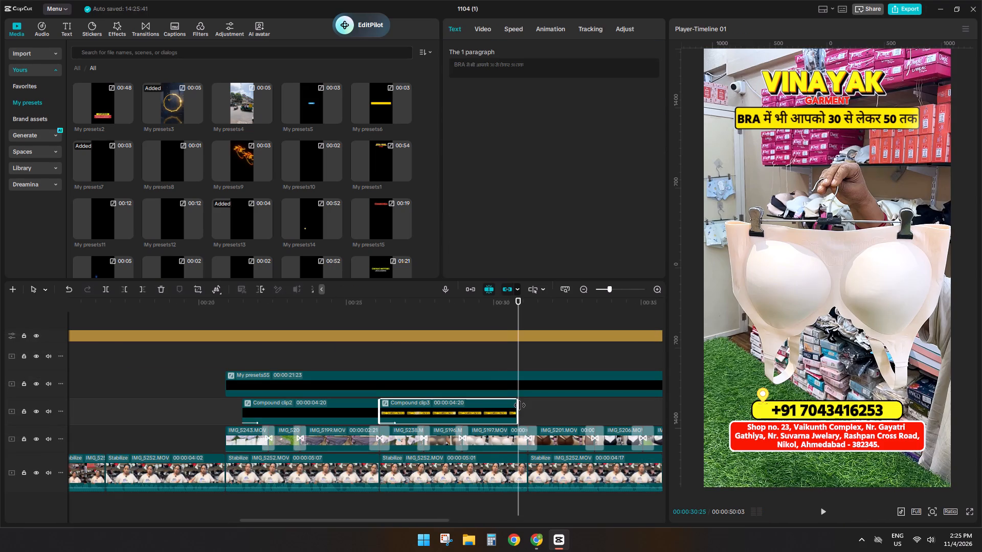
{"action": "left_click_drag", "start_coordinate": [520, 405], "coordinate": [526, 406]}
Play the lengthened BRA caption from 00:00:28:21.
{"action": "key", "text": "space"}
{"action": "left_click", "coordinate": [454, 359]}
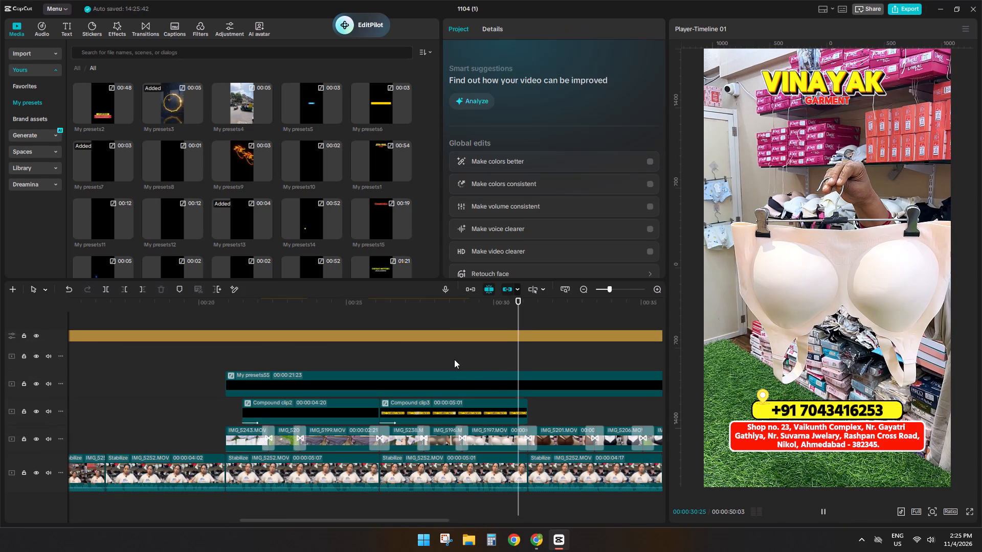
{"action": "key", "text": "space"}
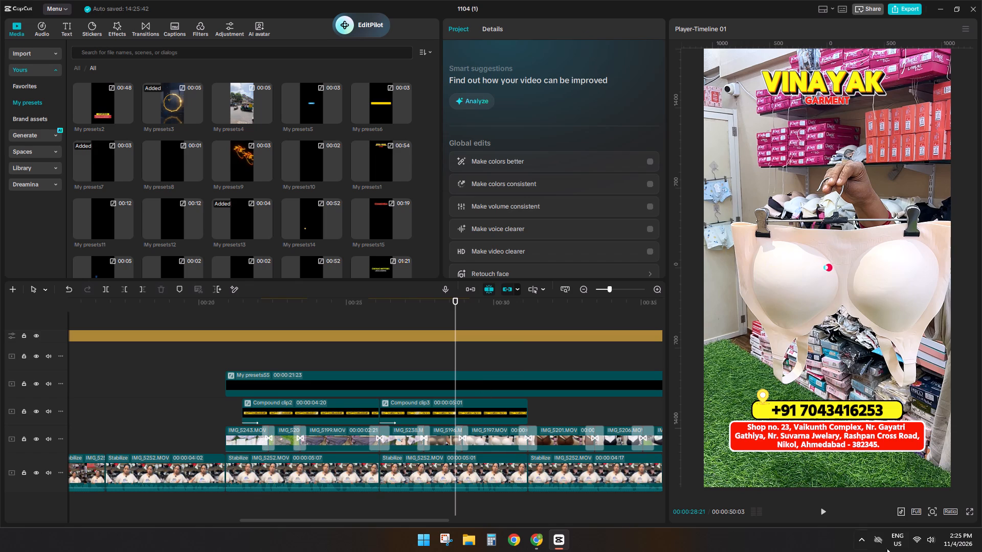
{"action": "left_click", "coordinate": [824, 513]}
Play the video from the beginning through the first set of captions to review it.
{"action": "scroll", "coordinate": [341, 384], "scroll_direction": "down", "scroll_amount": 13, "text": "ctrl"}
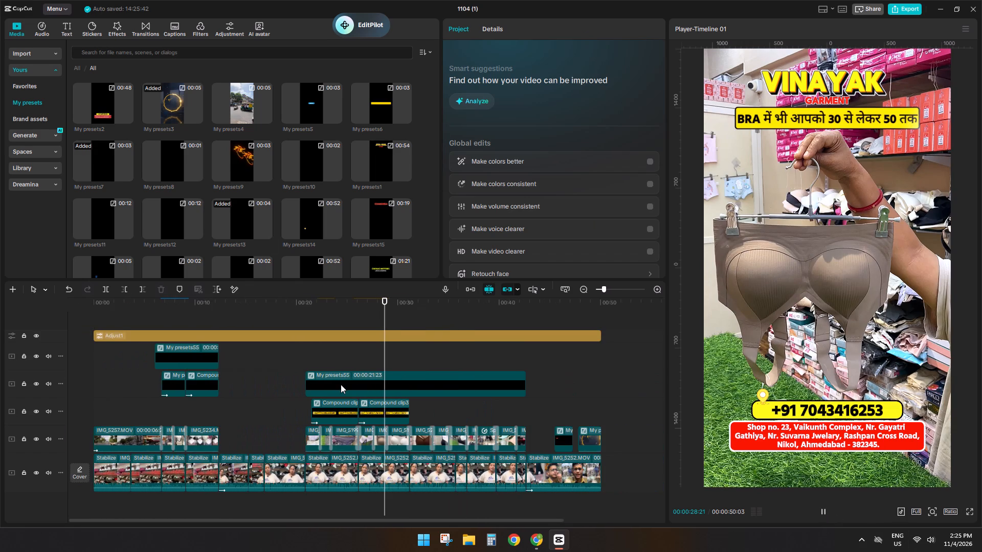
{"action": "left_click", "coordinate": [292, 369]}
{"action": "left_click_drag", "start_coordinate": [292, 369], "coordinate": [277, 371]}
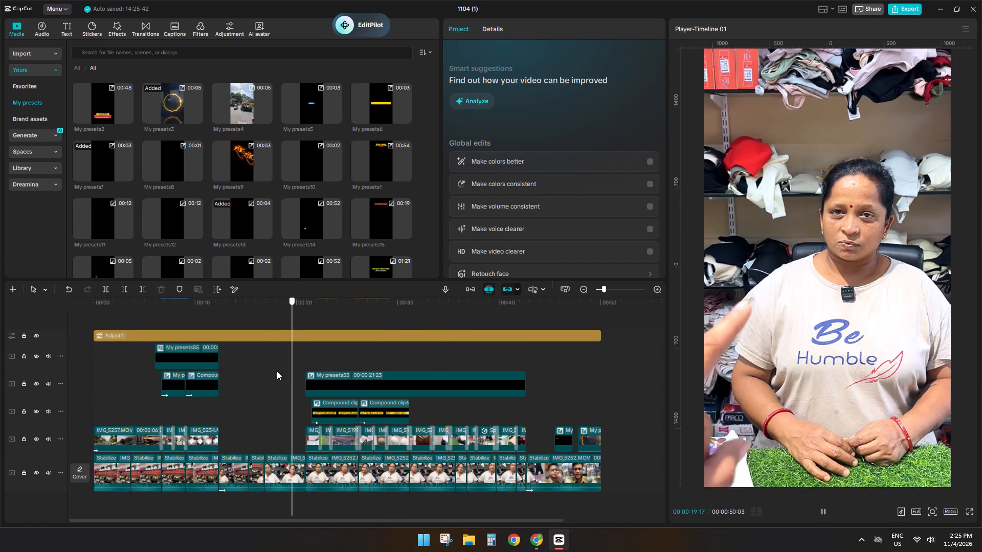
{"action": "left_click_drag", "start_coordinate": [277, 371], "coordinate": [0, 405]}
{"action": "key", "text": "space"}
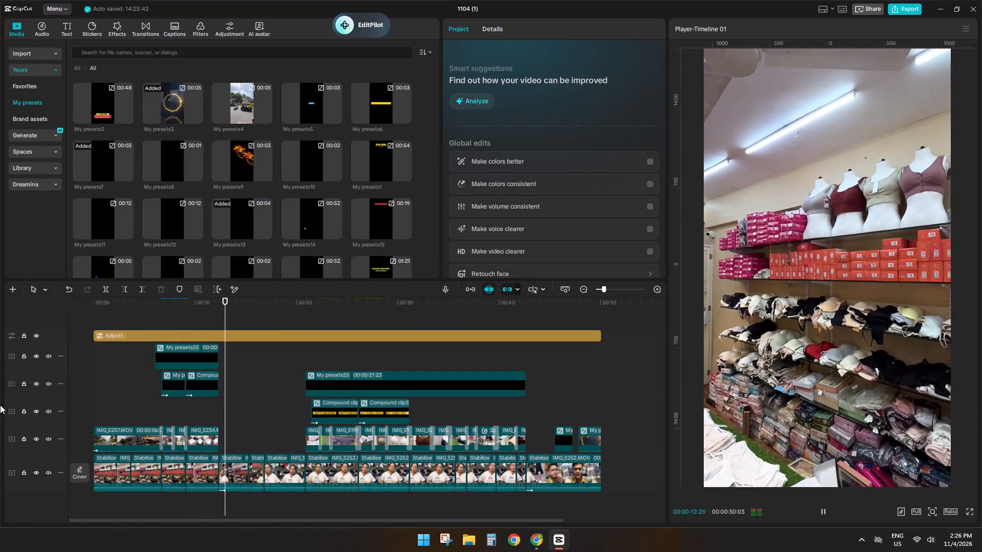
{"action": "key", "text": "space"}
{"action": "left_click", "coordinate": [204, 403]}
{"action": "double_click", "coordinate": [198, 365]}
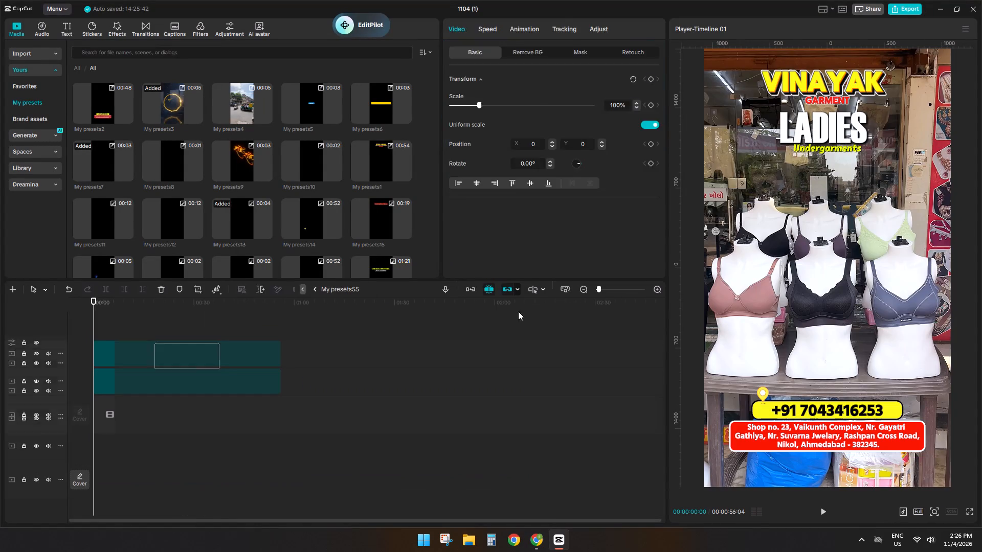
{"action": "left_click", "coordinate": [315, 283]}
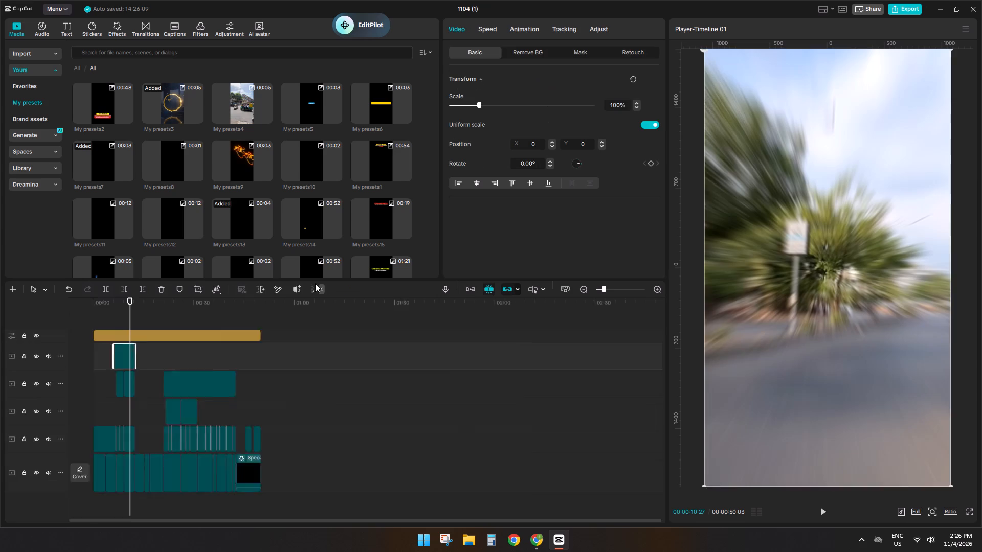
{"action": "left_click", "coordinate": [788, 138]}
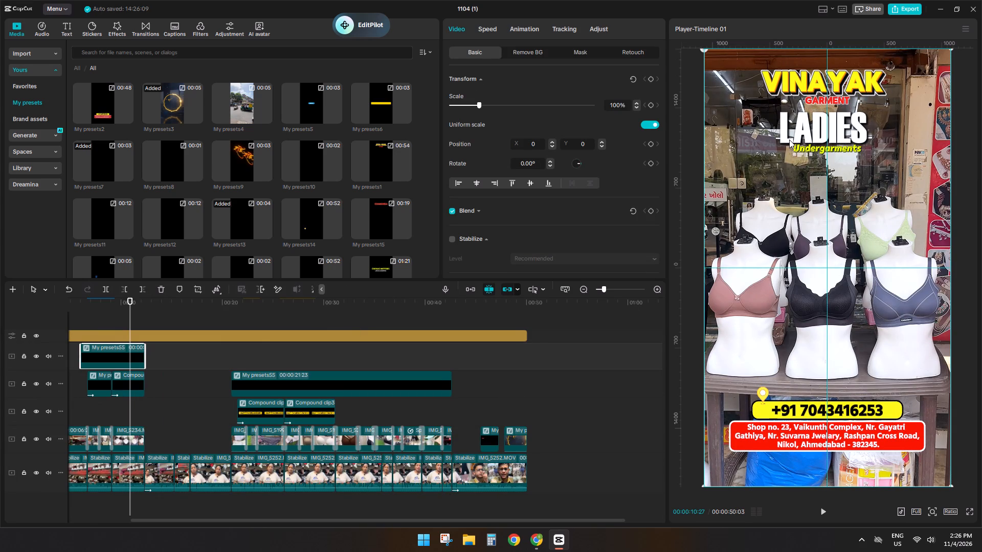
{"action": "left_click", "coordinate": [116, 381]}
{"action": "left_click", "coordinate": [805, 127]}
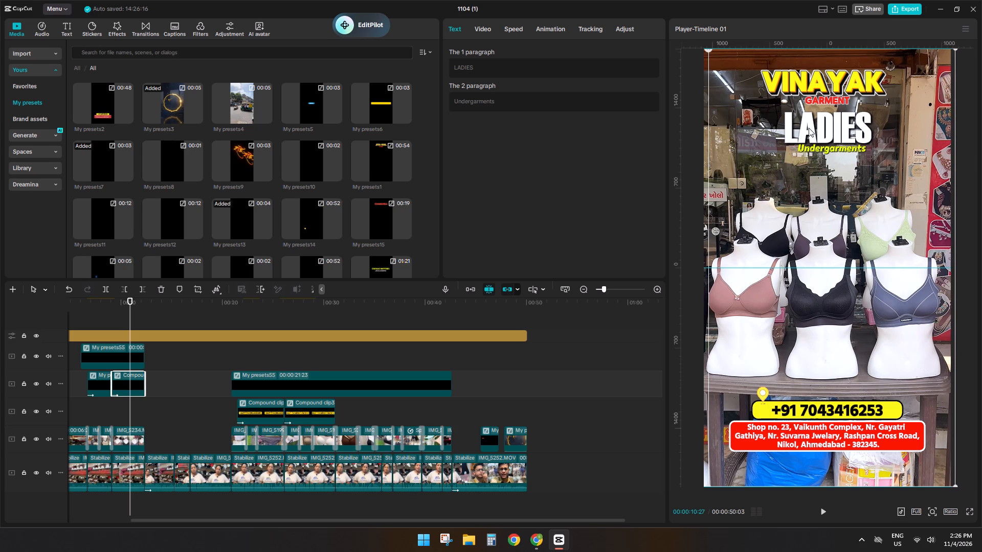
{"action": "key", "text": "space"}
{"action": "key", "text": "space"}
{"action": "left_click_drag", "start_coordinate": [852, 134], "coordinate": [865, 201]}
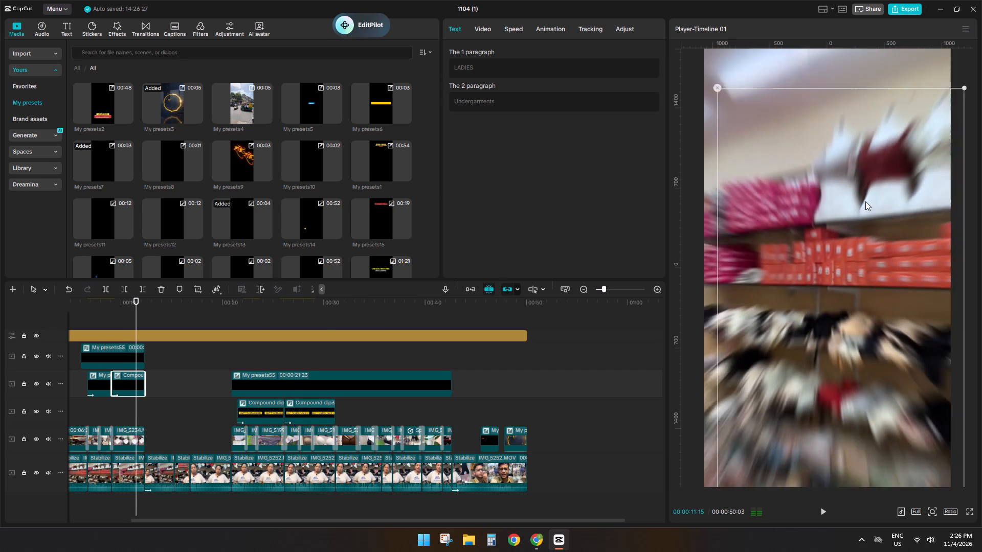
{"action": "left_click_drag", "start_coordinate": [865, 201], "coordinate": [867, 225]}
{"action": "left_click", "coordinate": [124, 419]}
{"action": "left_click", "coordinate": [132, 396]}
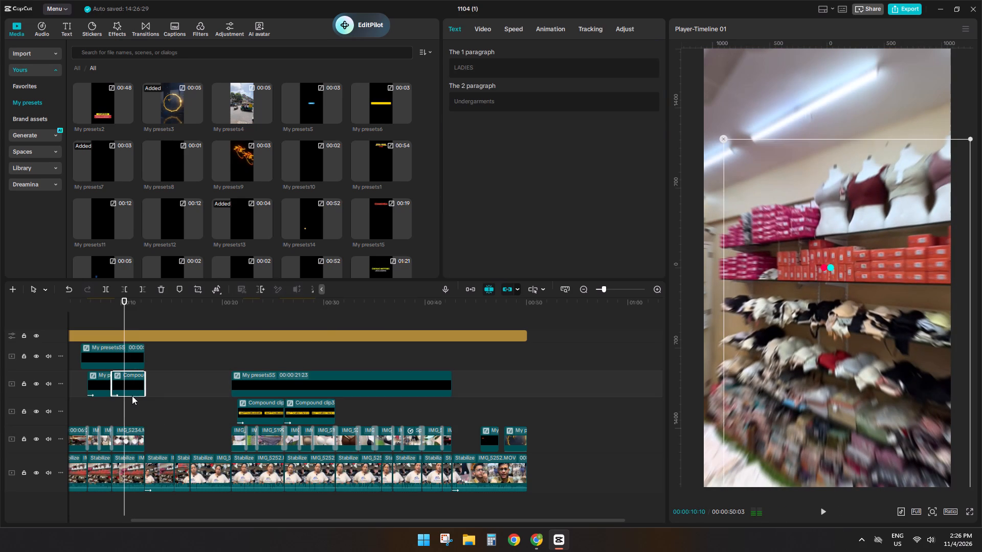
{"action": "left_click_drag", "start_coordinate": [858, 211], "coordinate": [835, 358]}
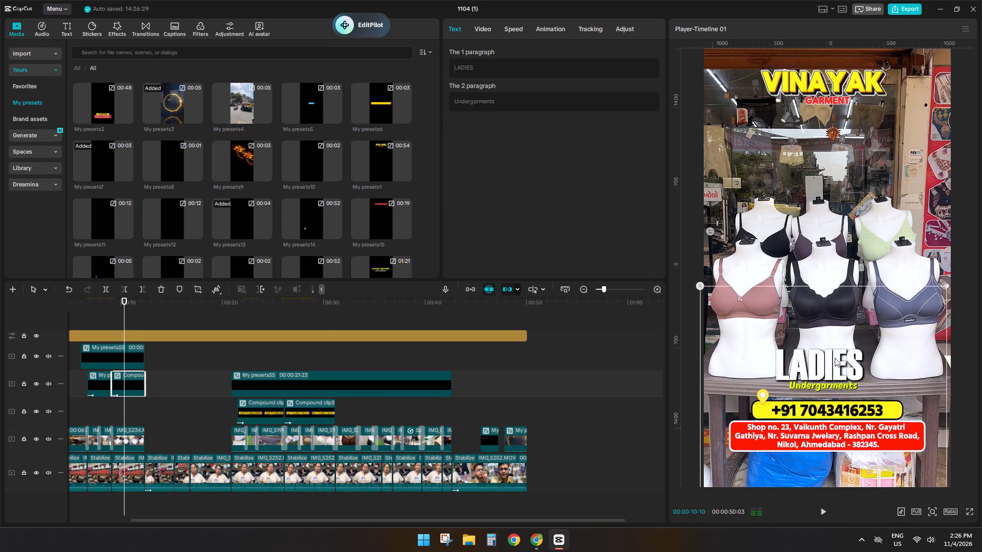